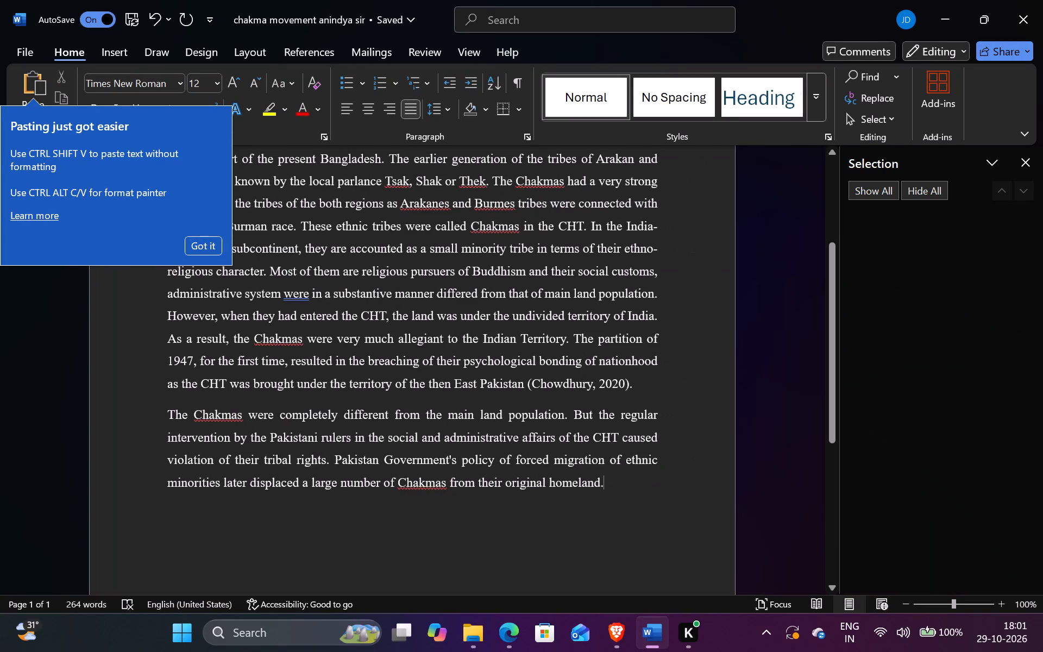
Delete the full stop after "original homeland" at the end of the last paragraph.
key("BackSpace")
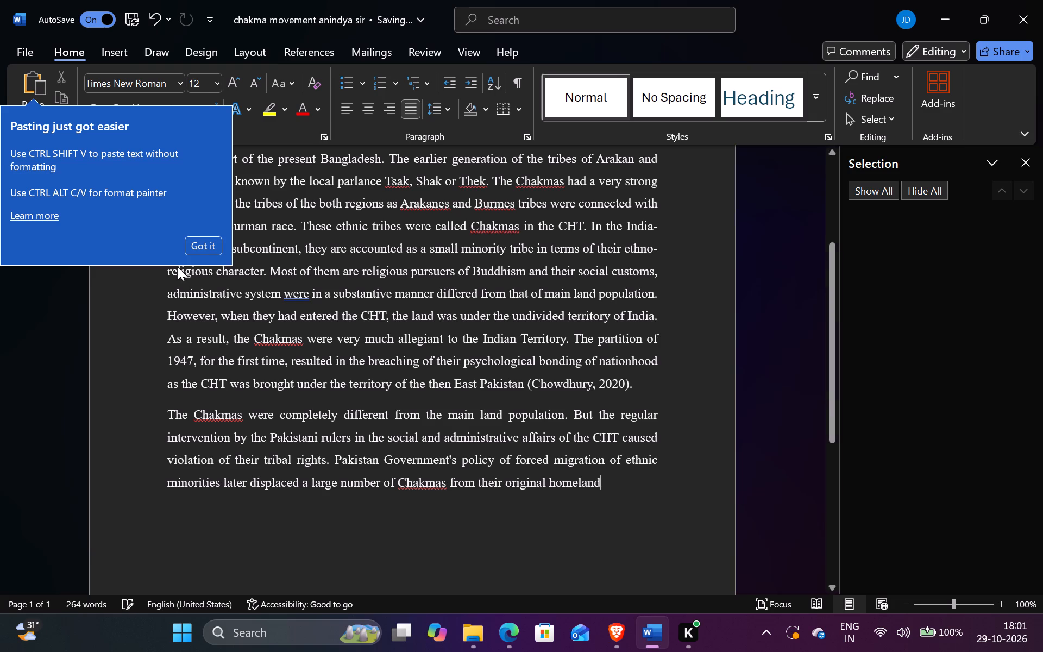
Dismiss the pasting tip and close the Selection pane to clear the document workspace.
left_click(195, 241)
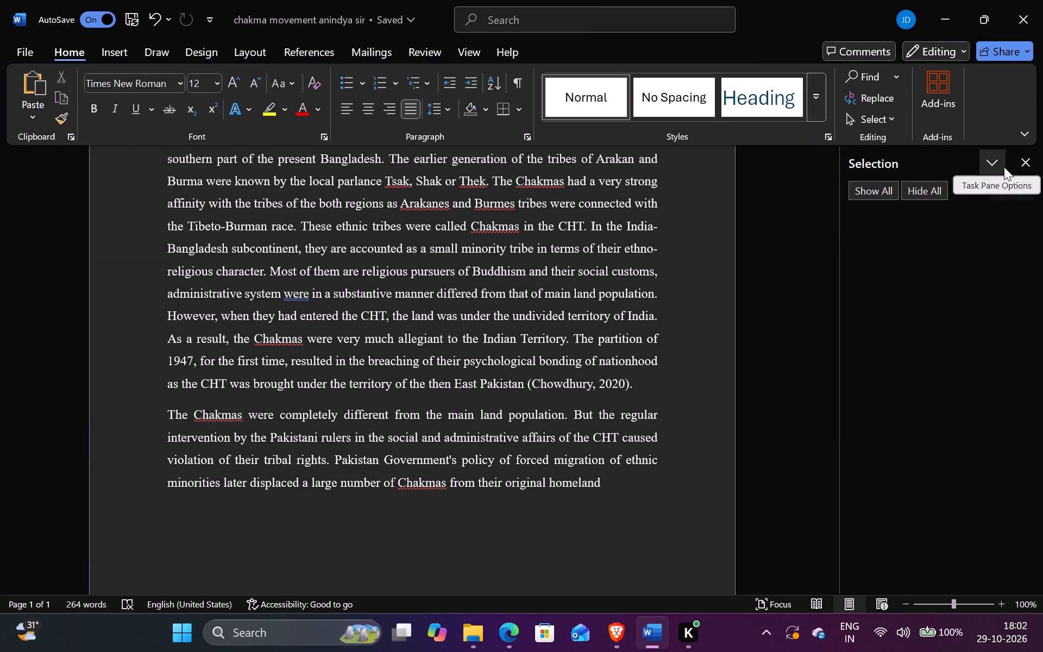
left_click(1019, 162)
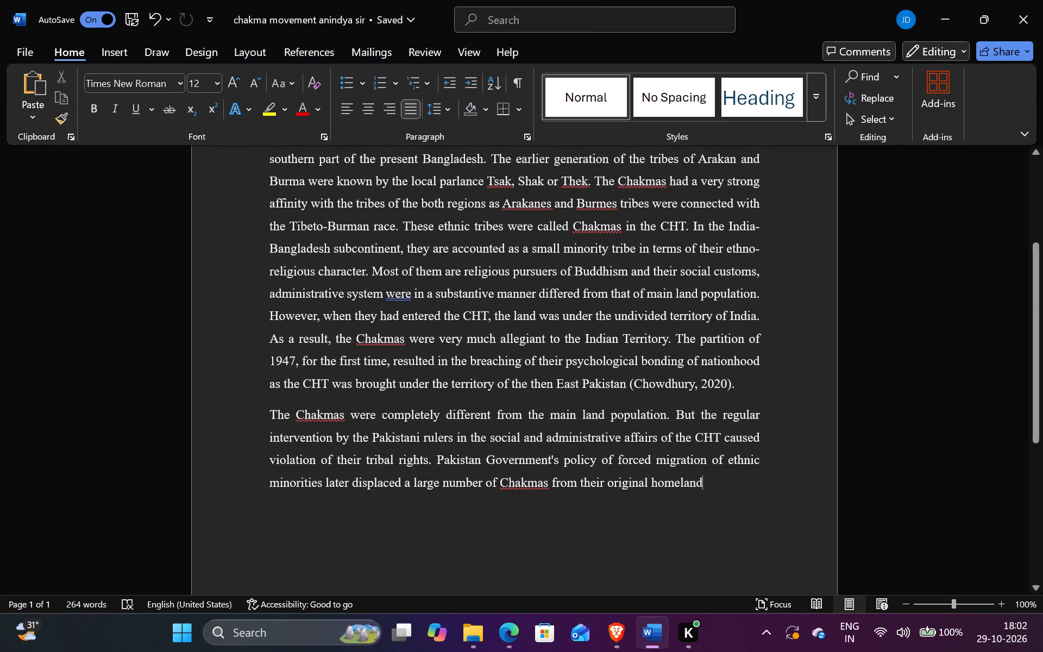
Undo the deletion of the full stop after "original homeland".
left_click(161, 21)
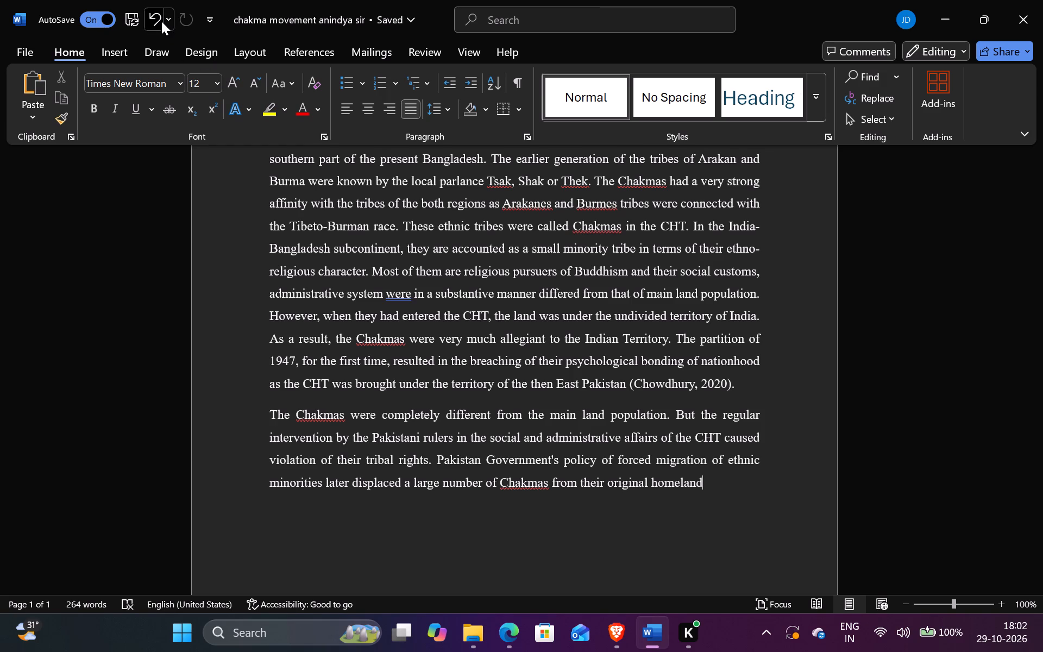
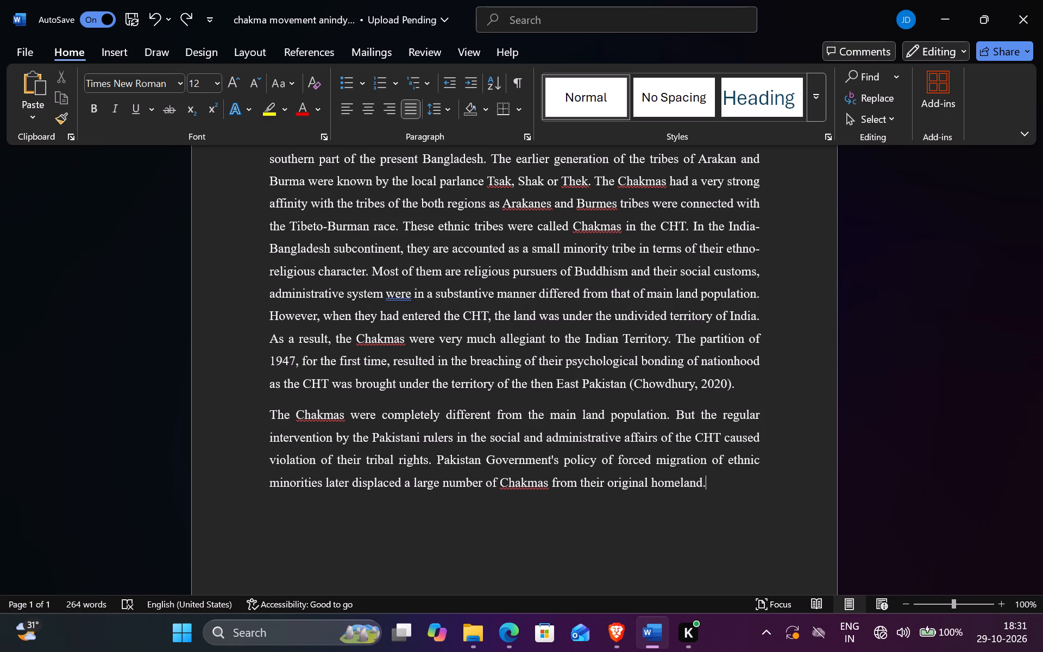
Bring up the Windows list of available Wi-Fi networks.
left_click(879, 636)
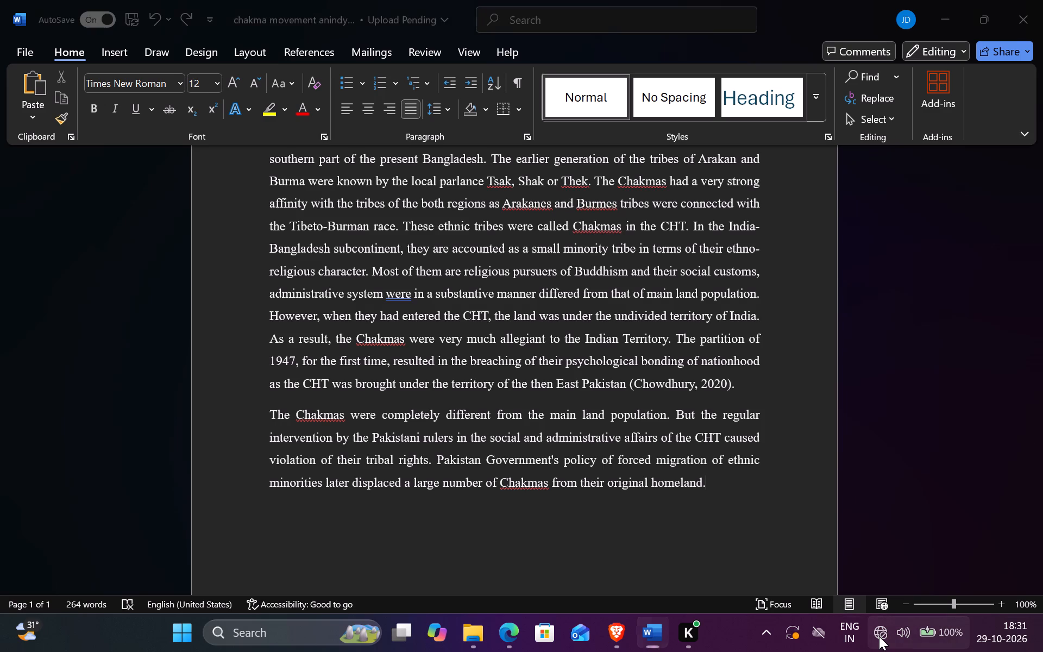
left_click(835, 325)
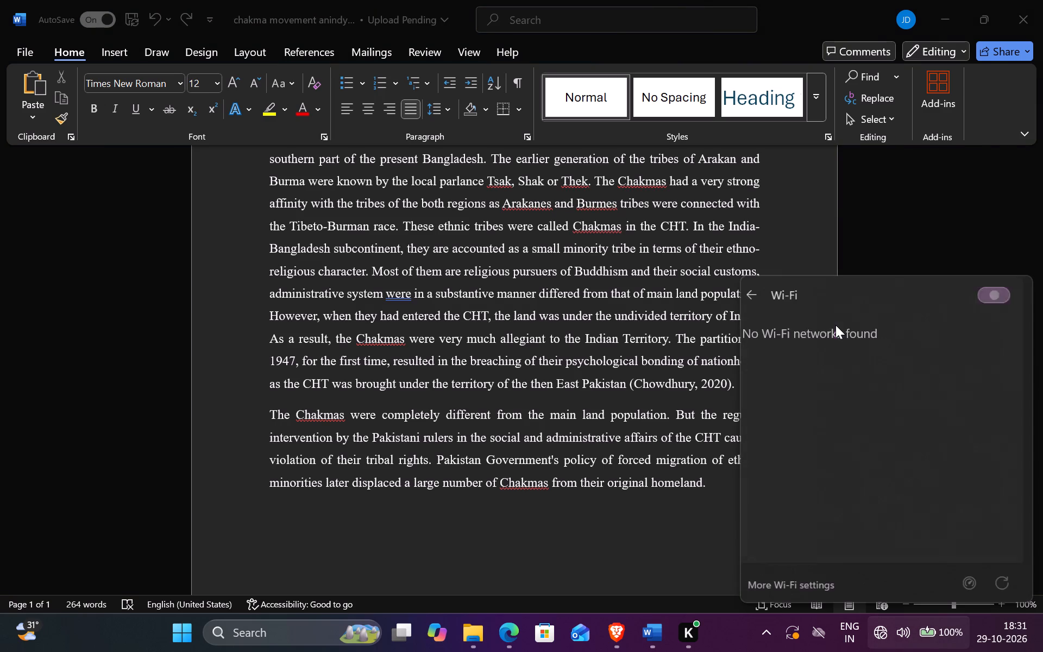
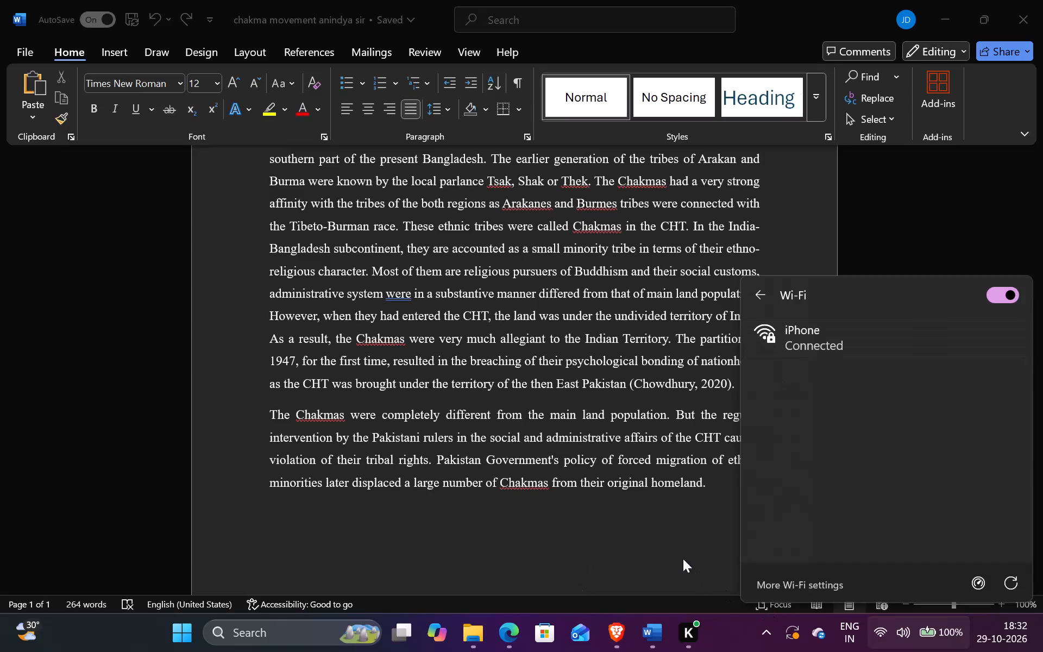
Dismiss the Wi-Fi network list and return to the Chakma movement document.
left_click(661, 543)
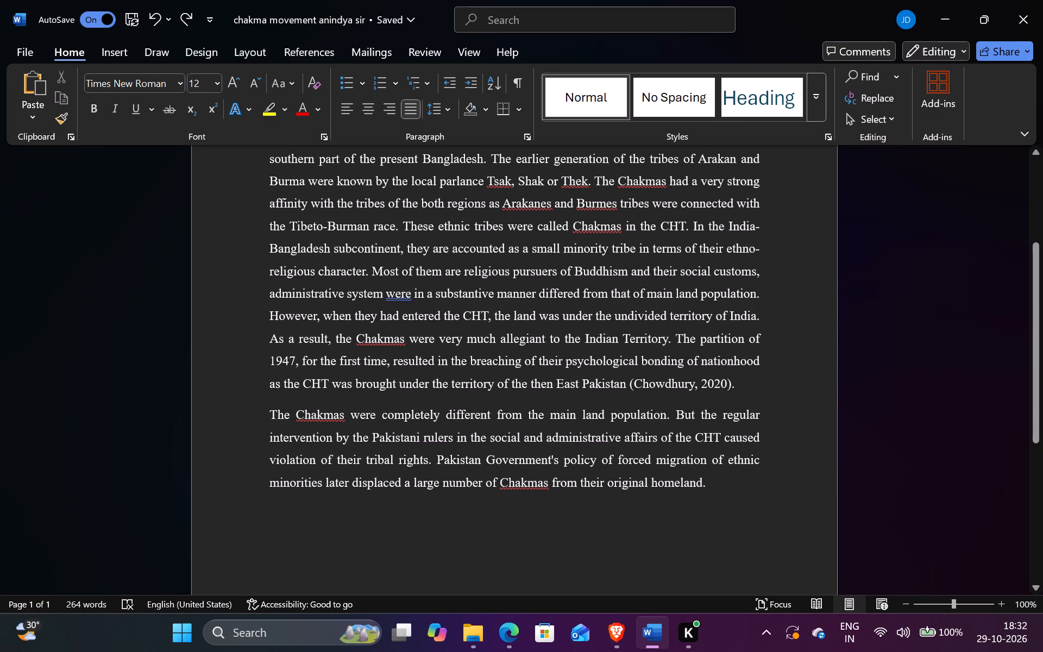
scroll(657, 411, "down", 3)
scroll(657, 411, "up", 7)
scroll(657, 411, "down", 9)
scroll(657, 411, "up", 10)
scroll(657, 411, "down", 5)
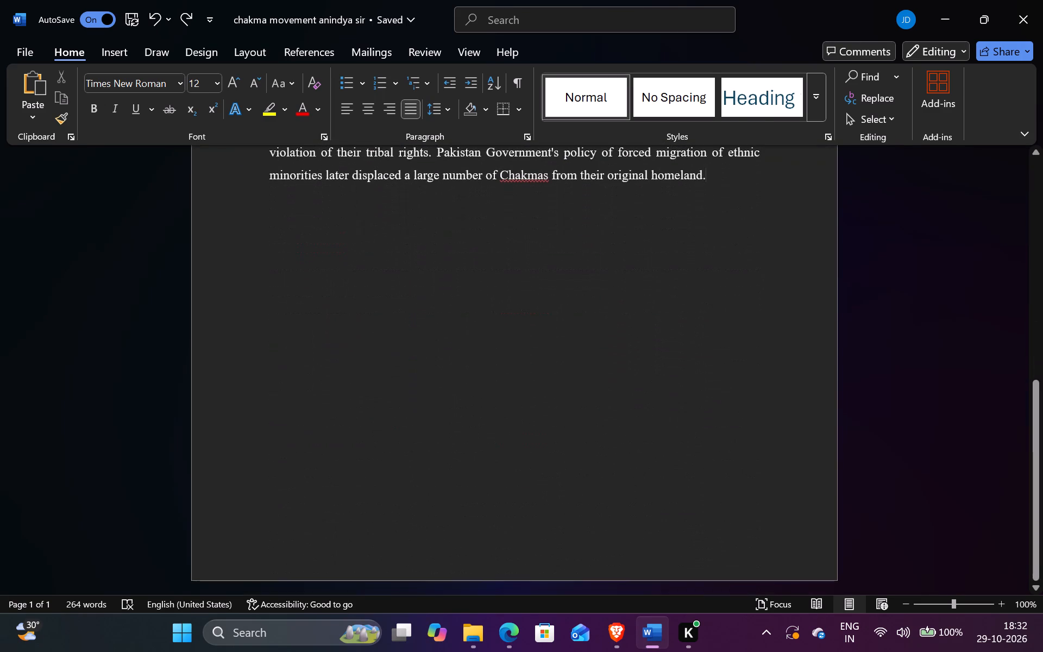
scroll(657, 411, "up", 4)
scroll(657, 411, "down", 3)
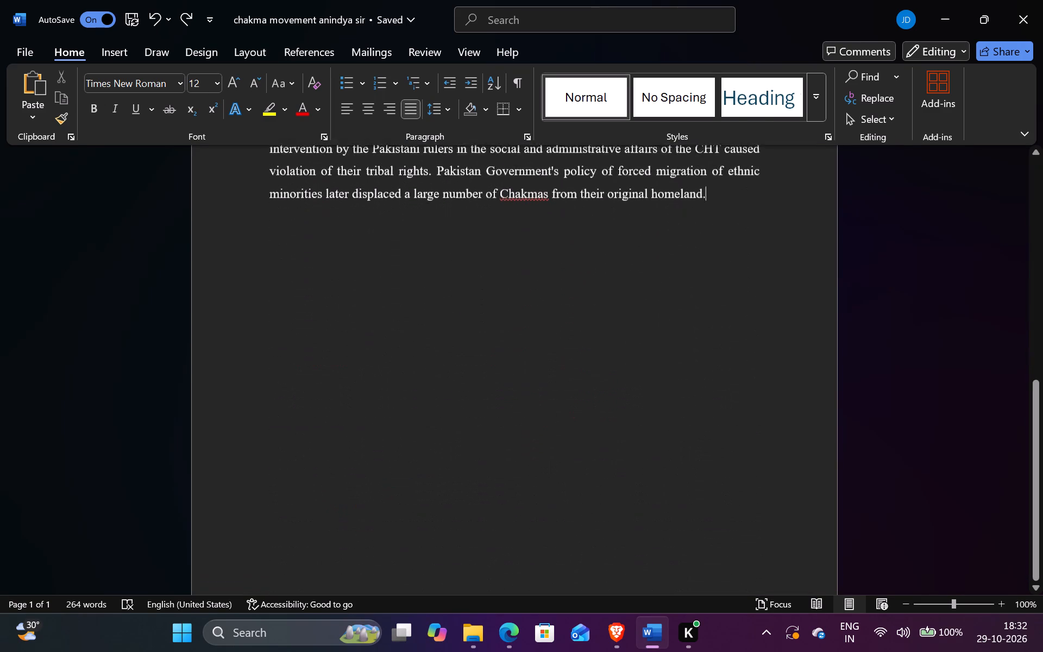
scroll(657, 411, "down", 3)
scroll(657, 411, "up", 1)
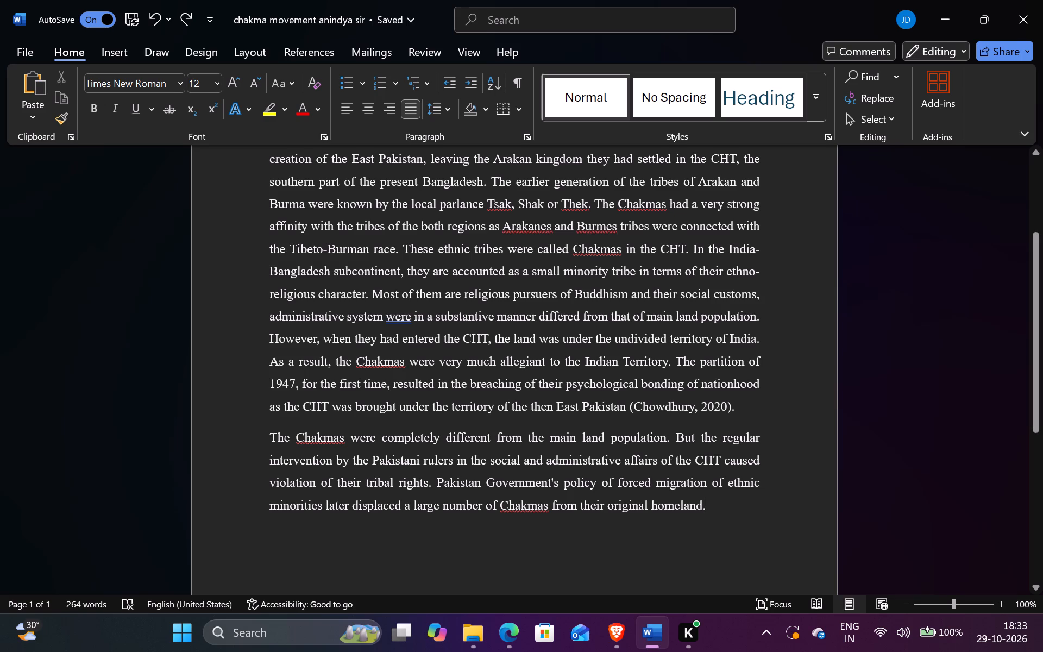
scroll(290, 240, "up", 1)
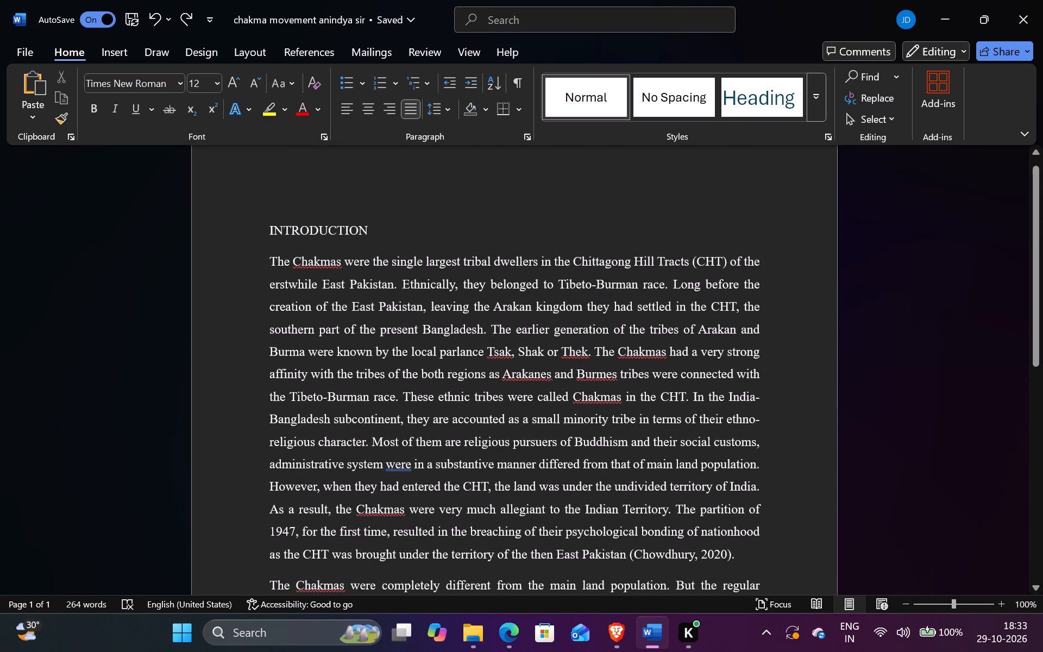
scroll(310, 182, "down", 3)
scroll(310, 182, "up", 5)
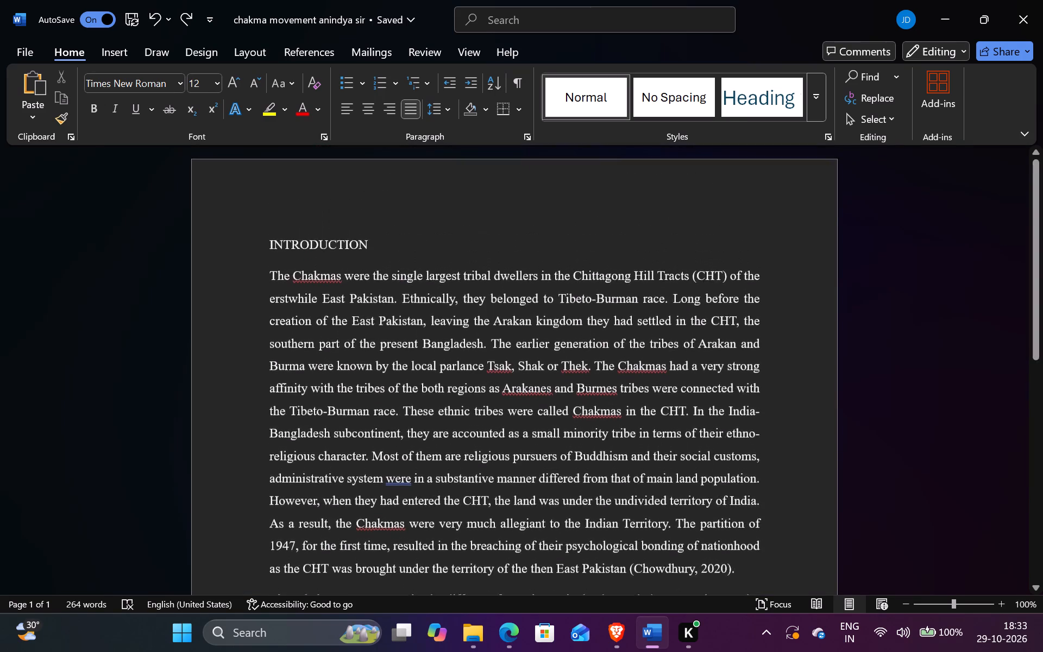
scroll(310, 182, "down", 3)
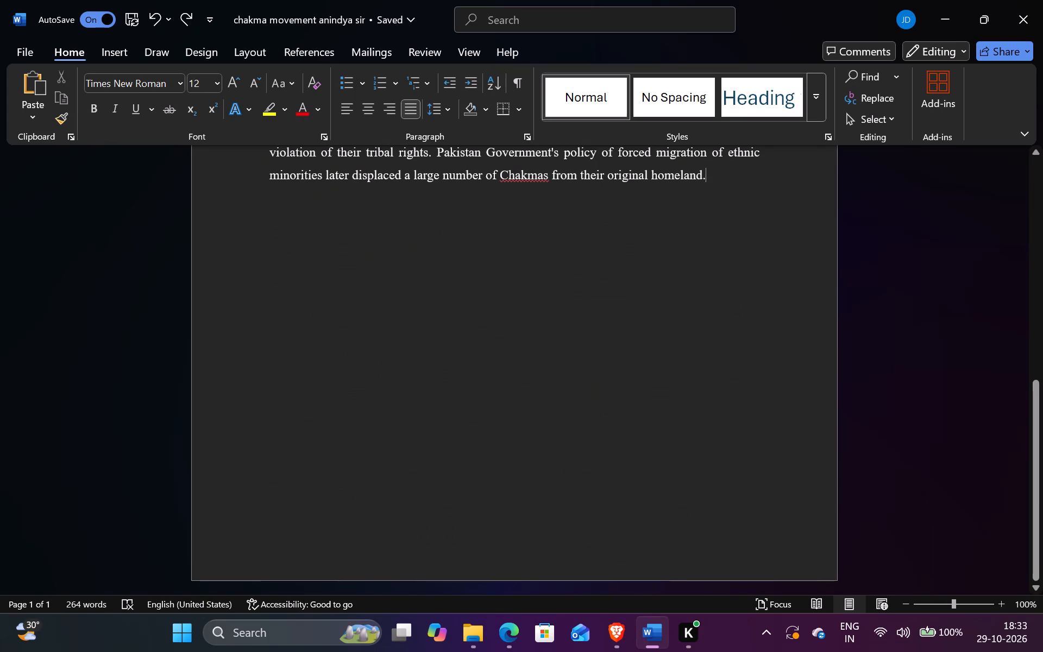
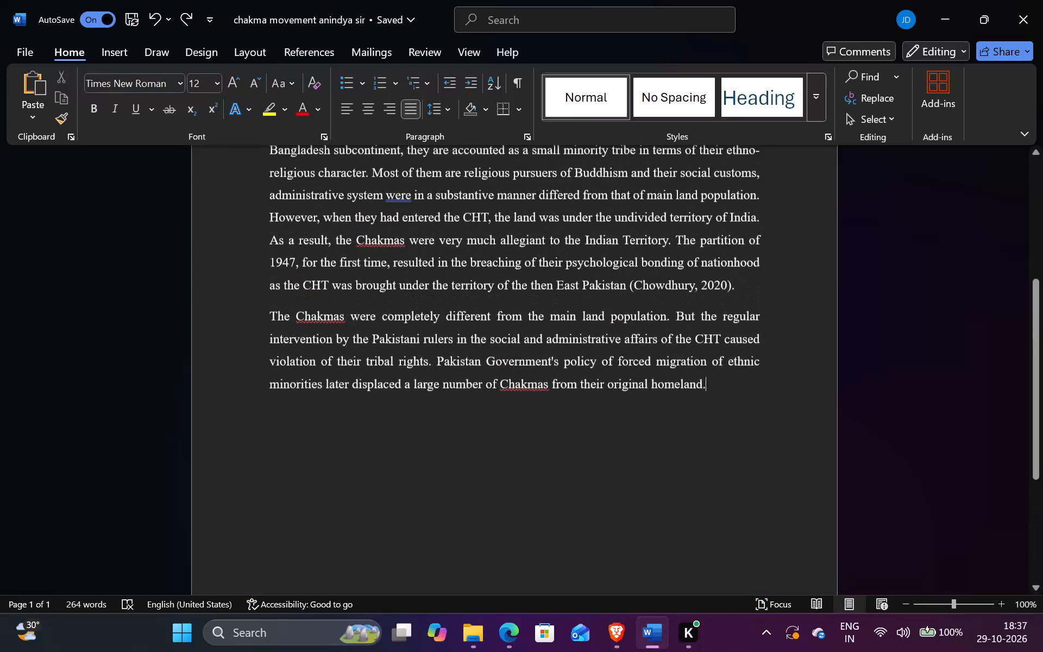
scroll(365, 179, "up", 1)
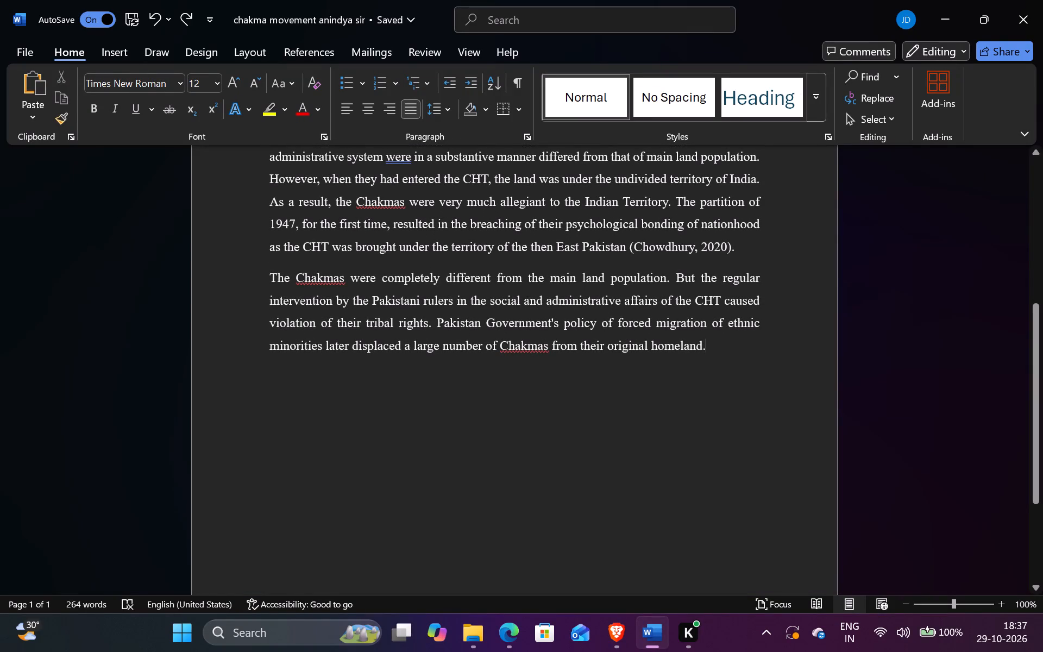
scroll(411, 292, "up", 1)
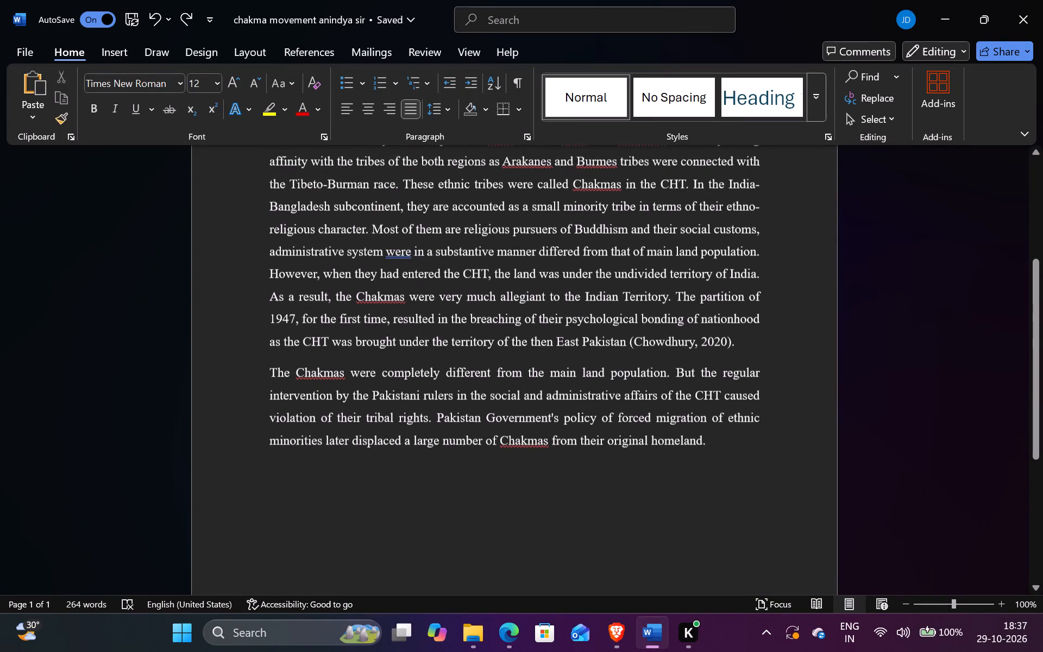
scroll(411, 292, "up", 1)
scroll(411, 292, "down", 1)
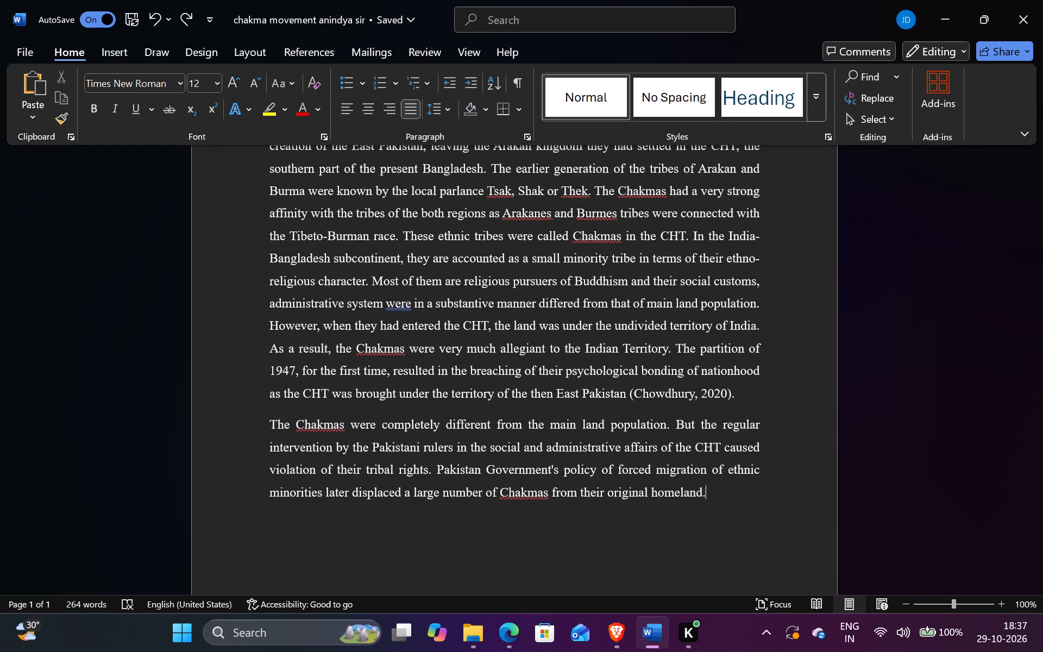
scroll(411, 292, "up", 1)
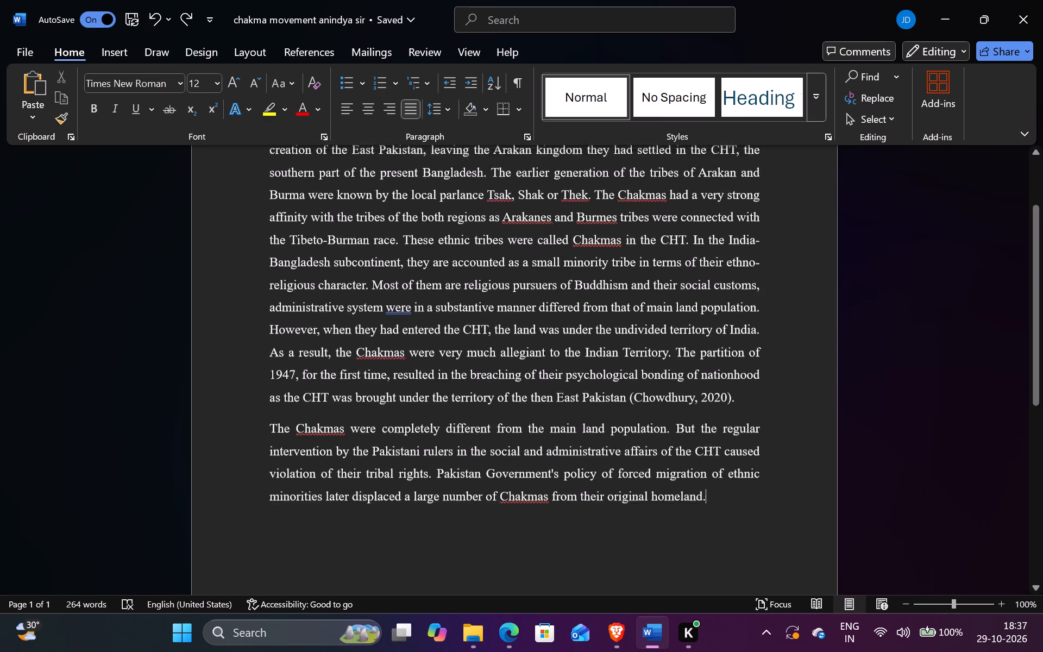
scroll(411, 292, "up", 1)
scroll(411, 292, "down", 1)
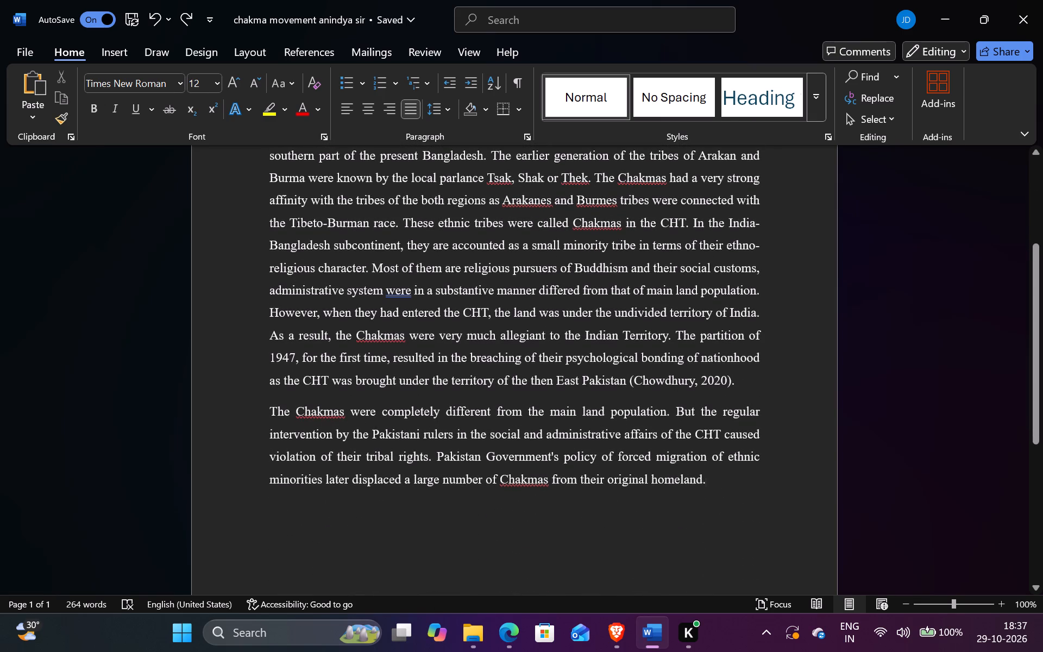
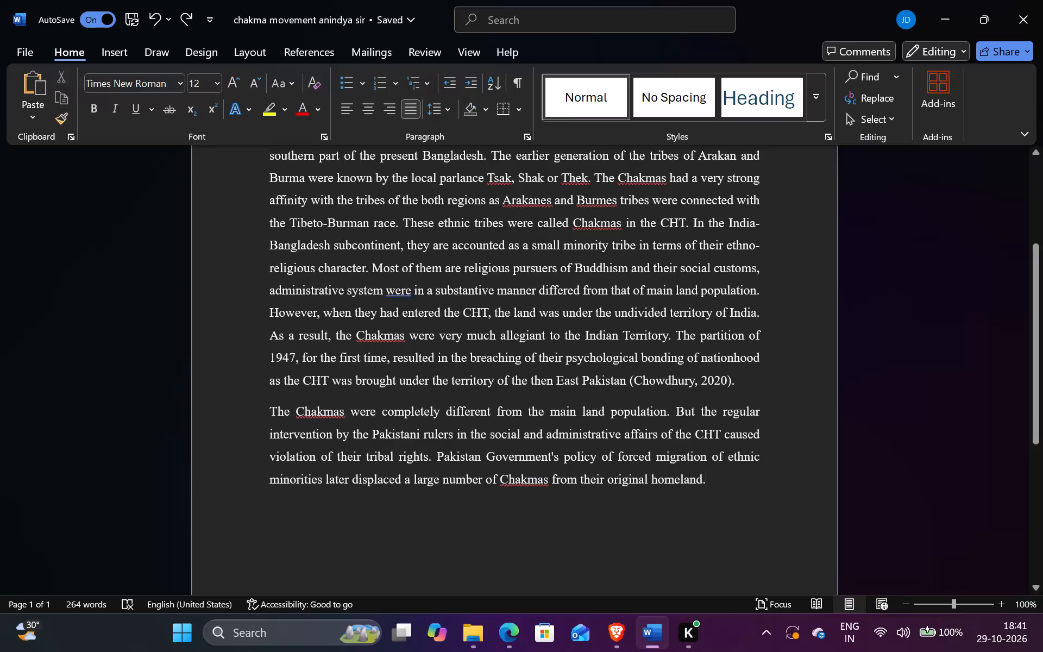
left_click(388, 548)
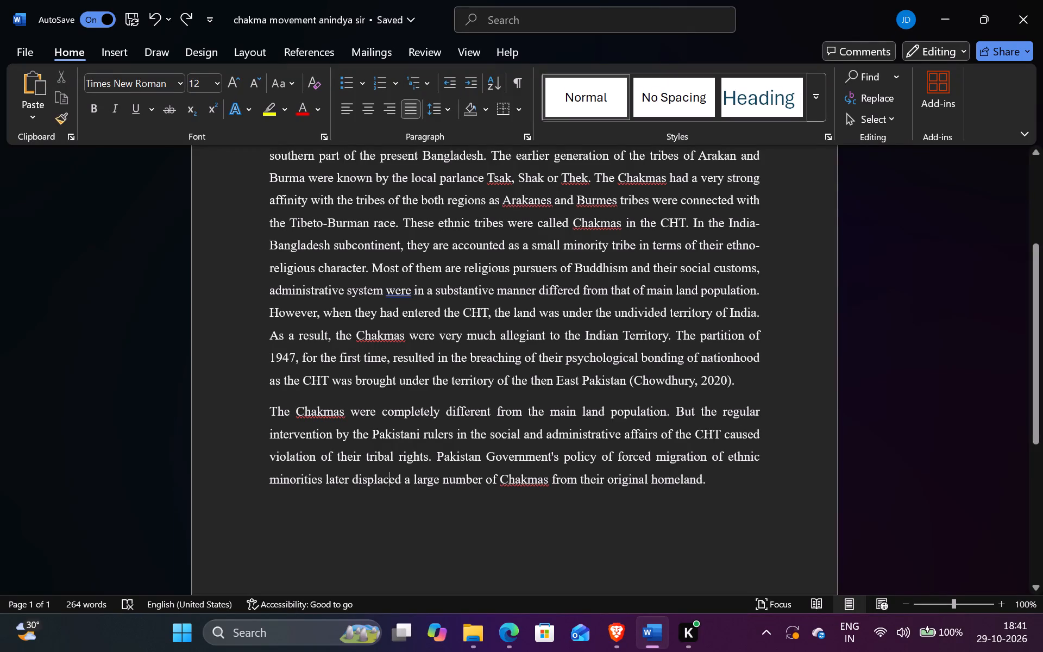
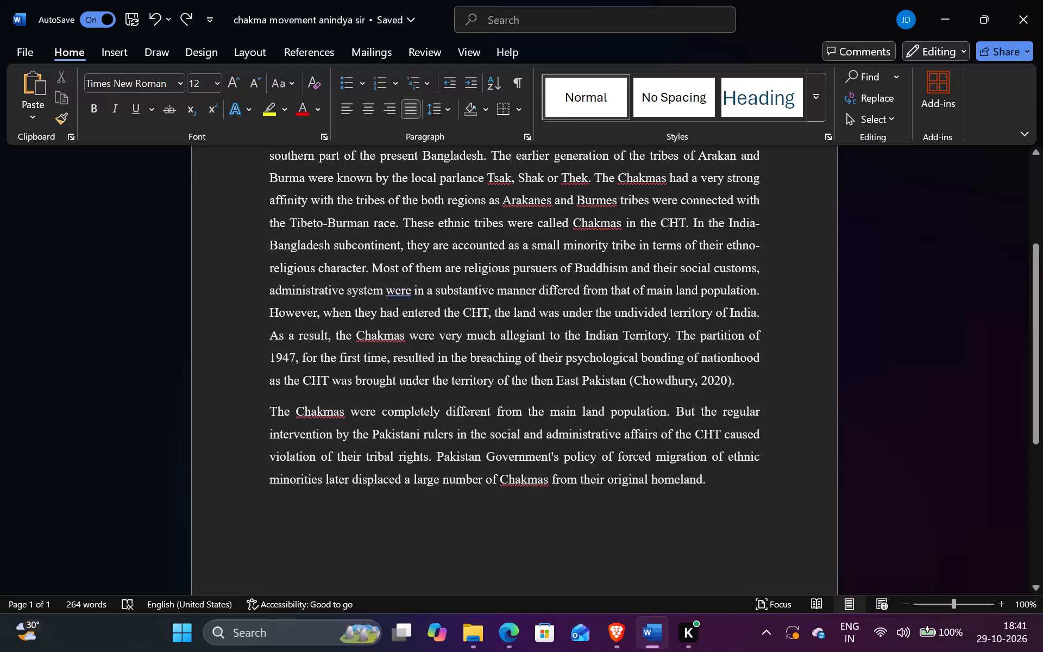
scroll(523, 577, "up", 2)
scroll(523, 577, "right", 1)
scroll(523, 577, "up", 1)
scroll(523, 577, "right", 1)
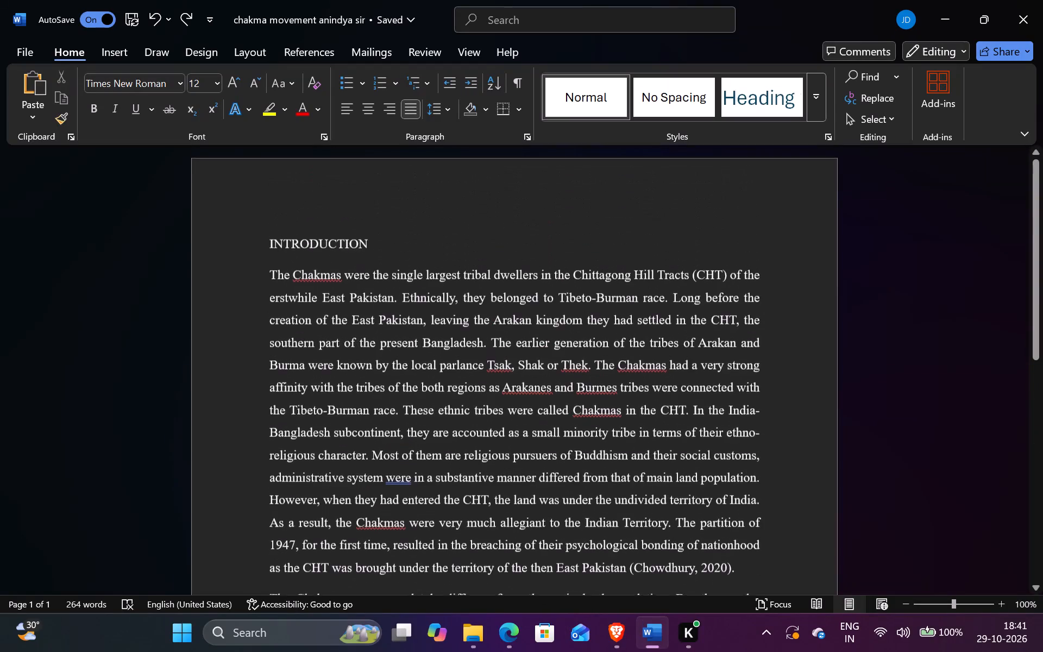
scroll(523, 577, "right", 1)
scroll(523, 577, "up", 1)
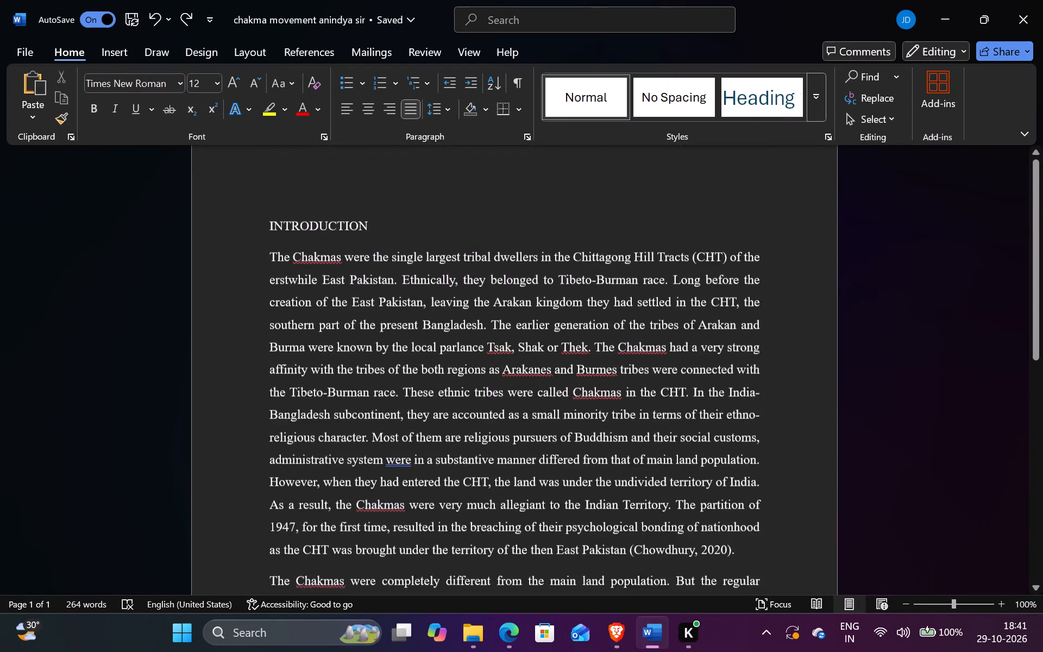
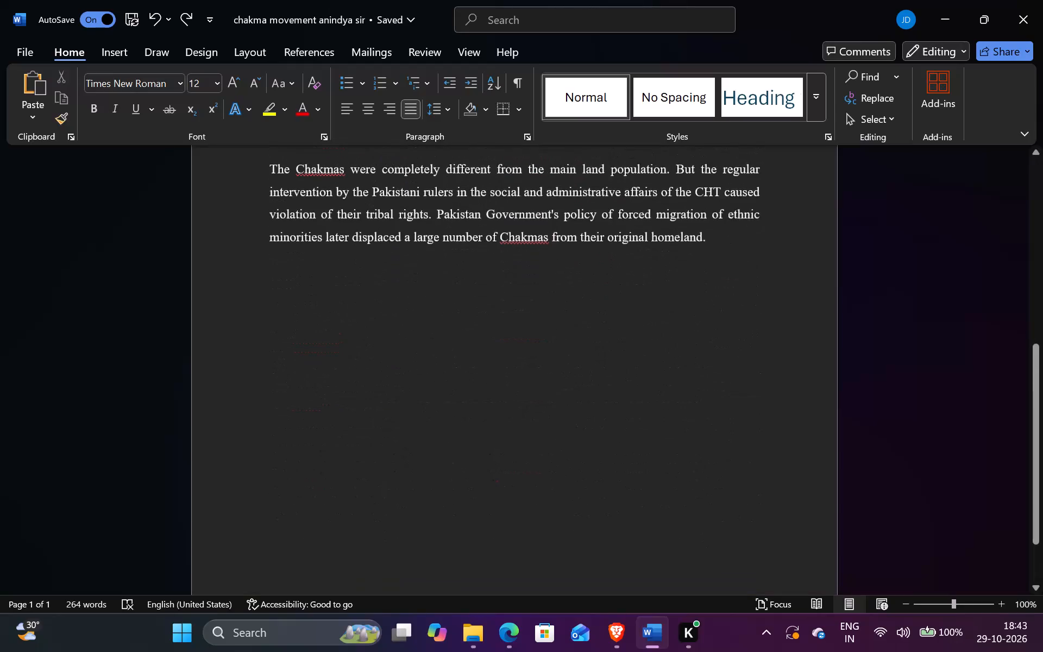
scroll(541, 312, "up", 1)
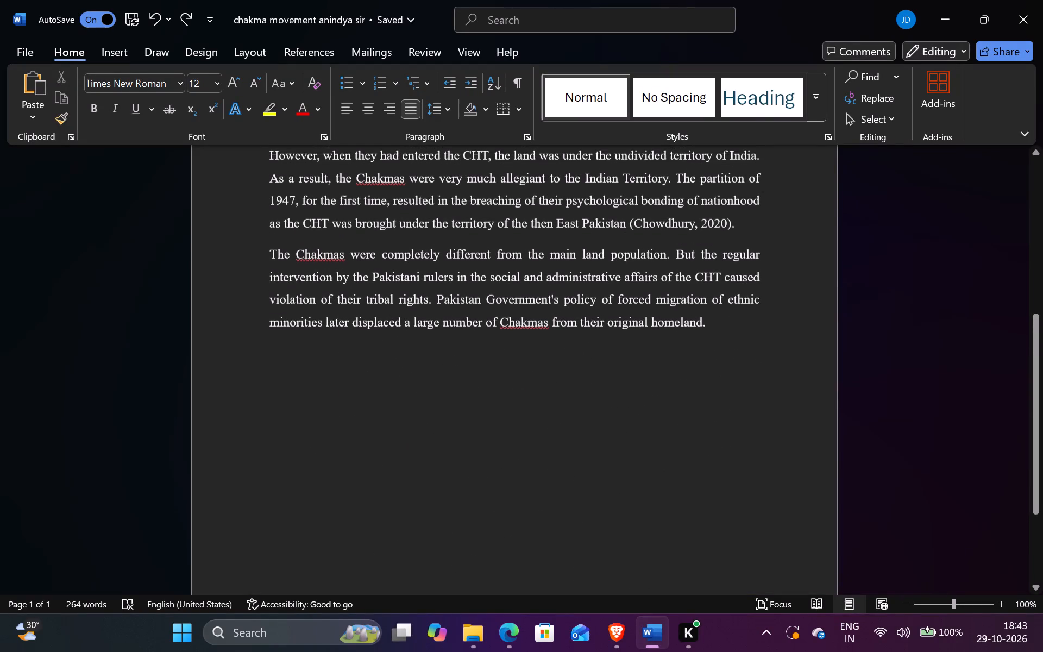
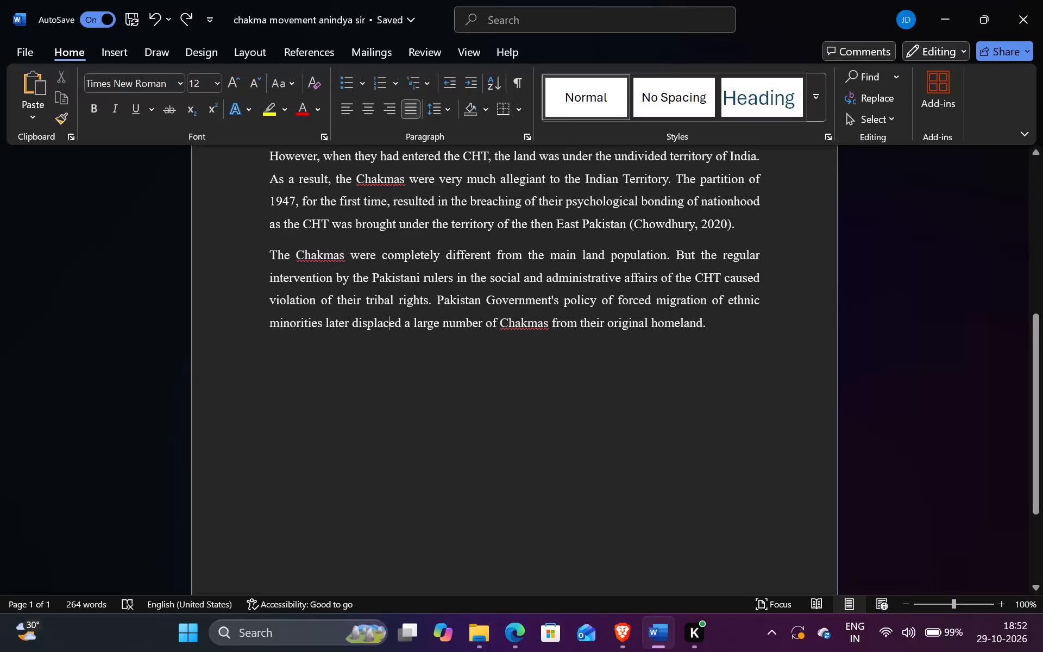
Switch to the Chakma_Debnath_Debnath.pdf source in Edge and reread the Introduction on page 20 and the paragraph on the Chakmas' displacement.
left_click(501, 644)
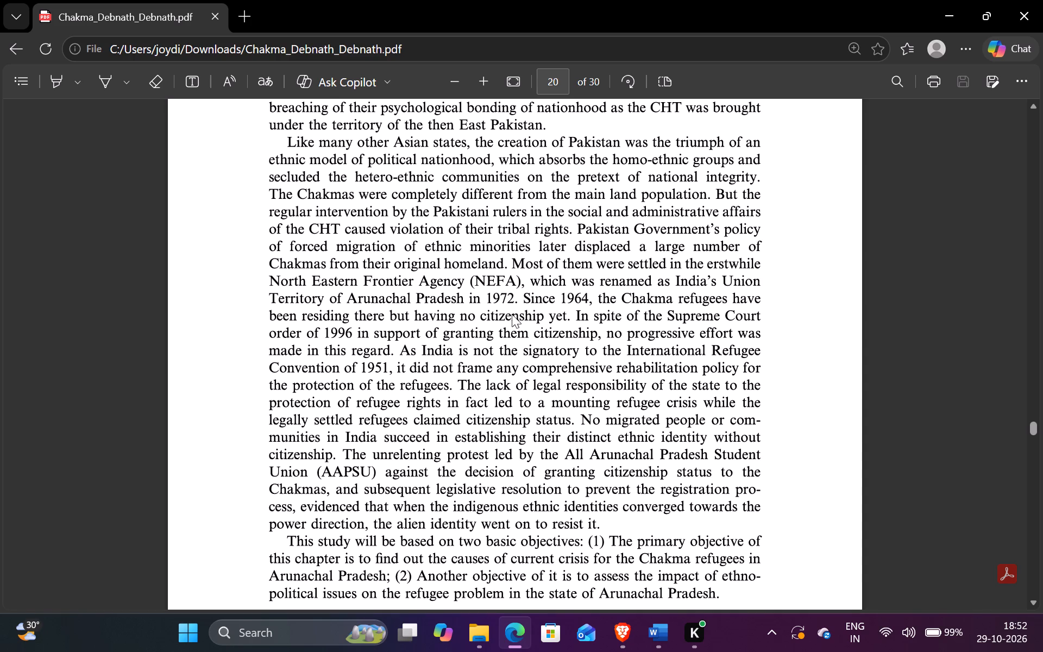
scroll(497, 337, "up", 1)
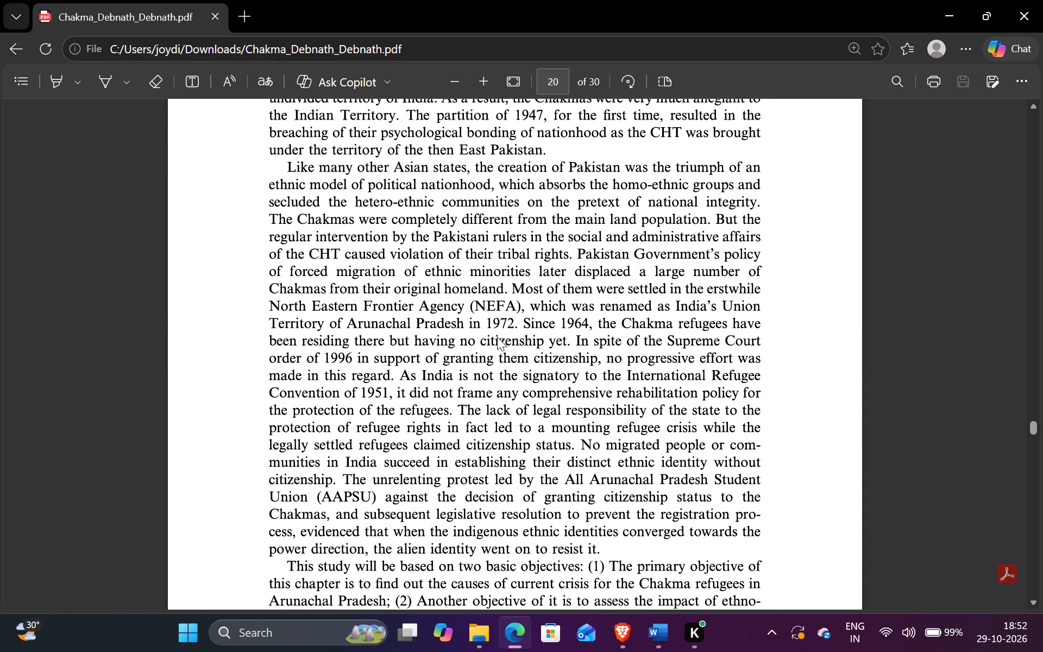
scroll(497, 337, "up", 3)
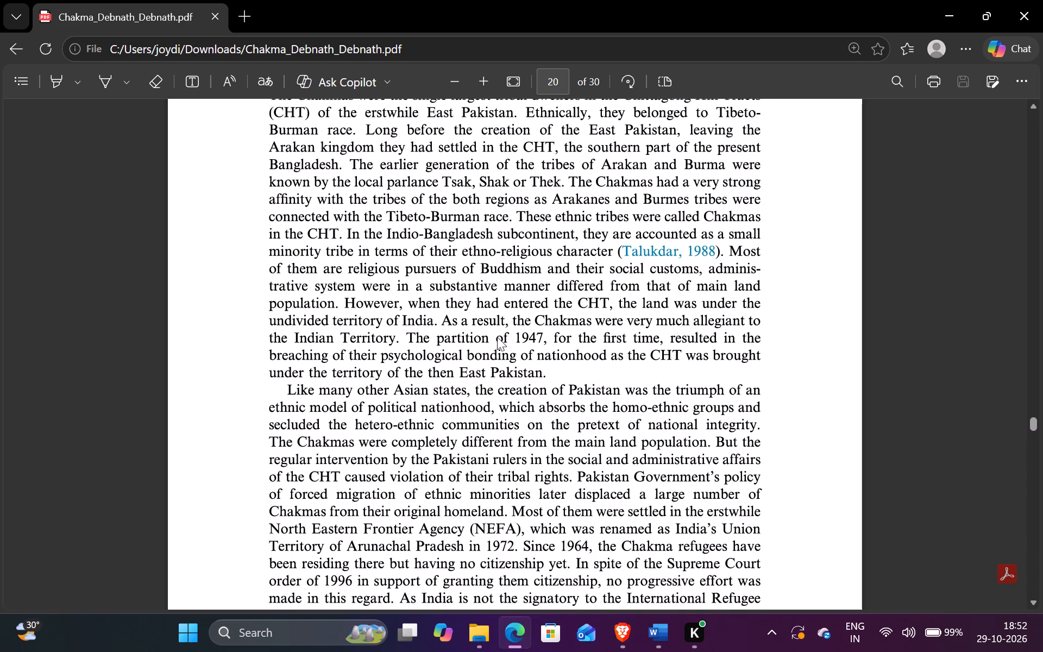
scroll(497, 337, "up", 1)
scroll(497, 337, "right", 1)
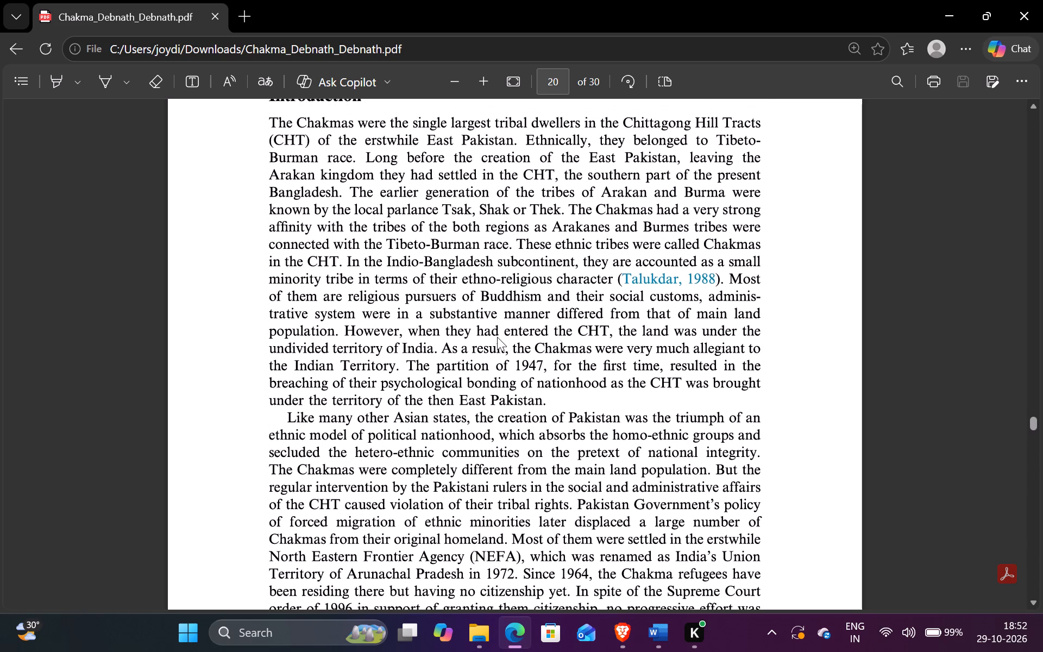
scroll(497, 337, "down", 1)
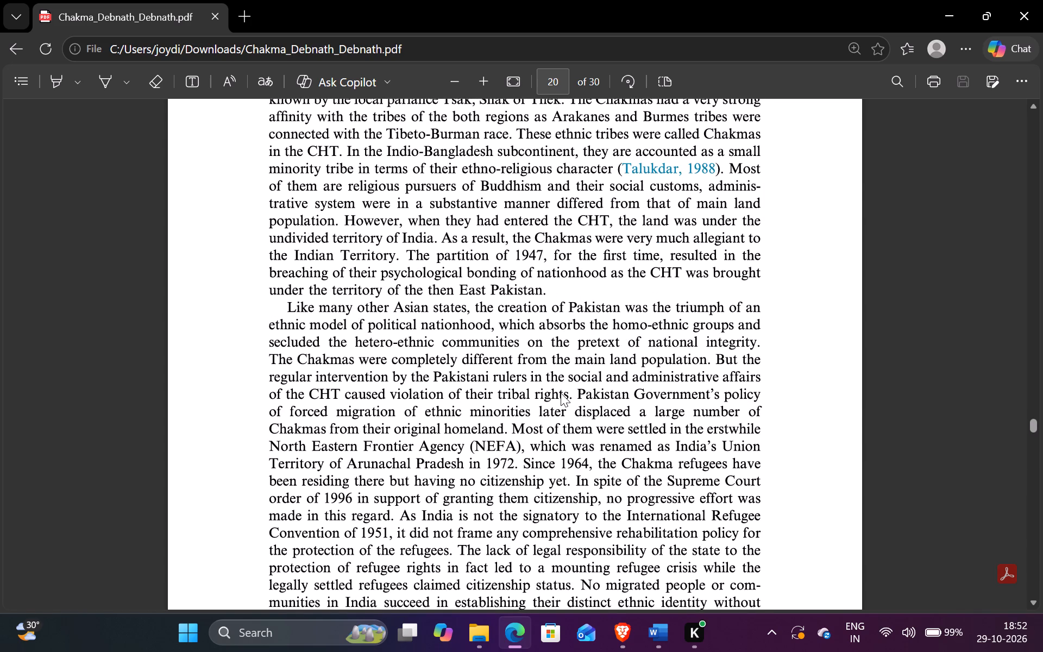
scroll(561, 393, "up", 1)
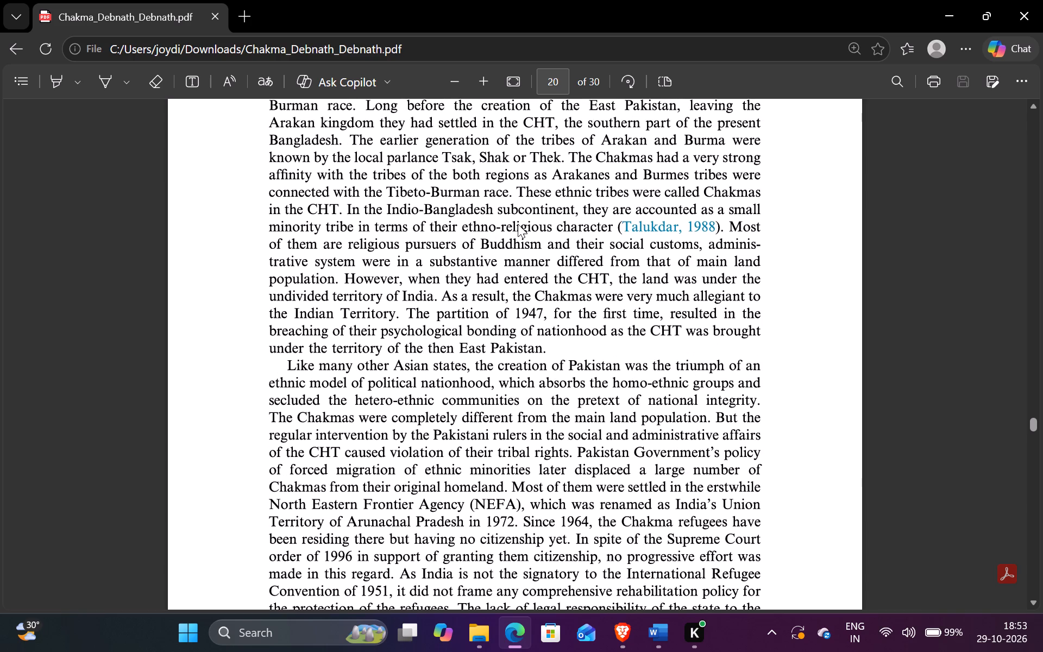
scroll(518, 230, "up", 1)
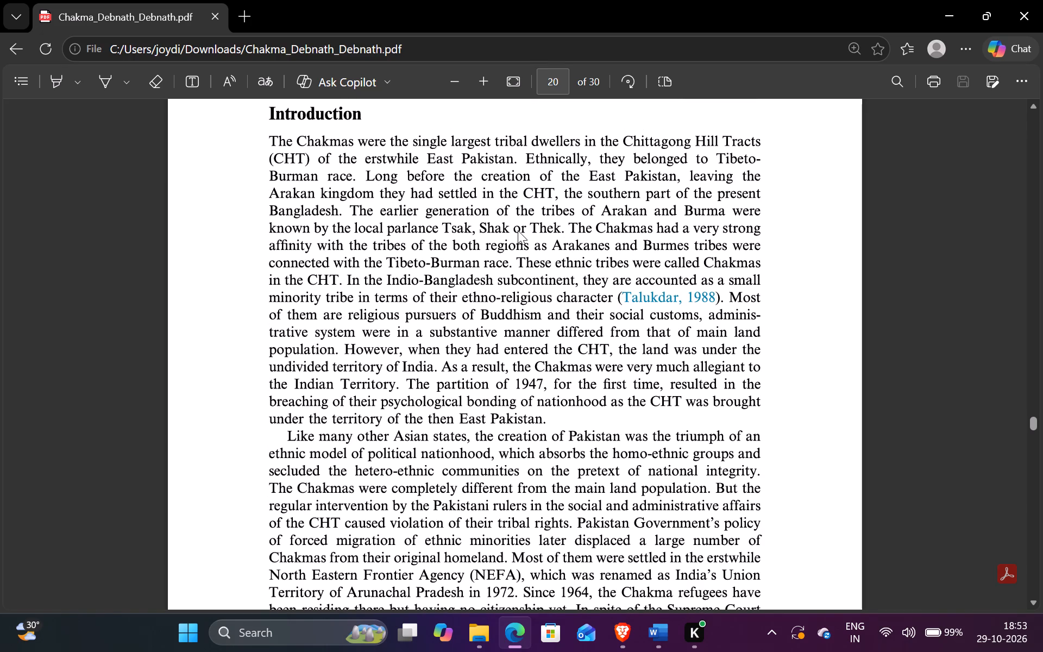
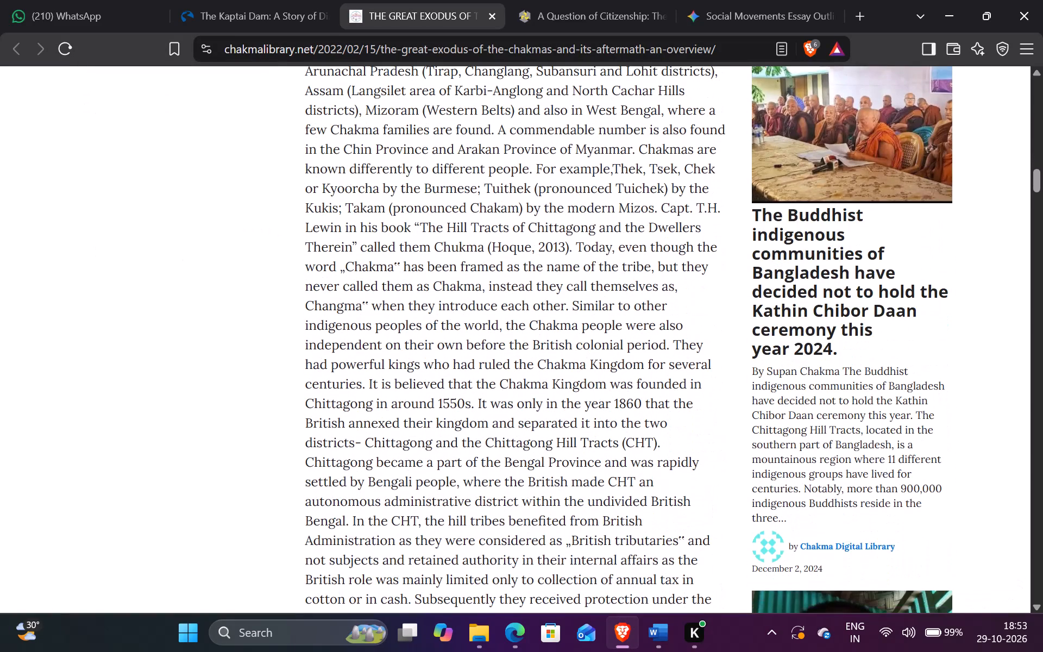
Switch to the Chakma_Debnath_Debnath.pdf source in Edge and read page 20 on the Chakmas' displacement, NEFA settlement, citizenship and the study's objectives.
scroll(496, 225, "right", 1)
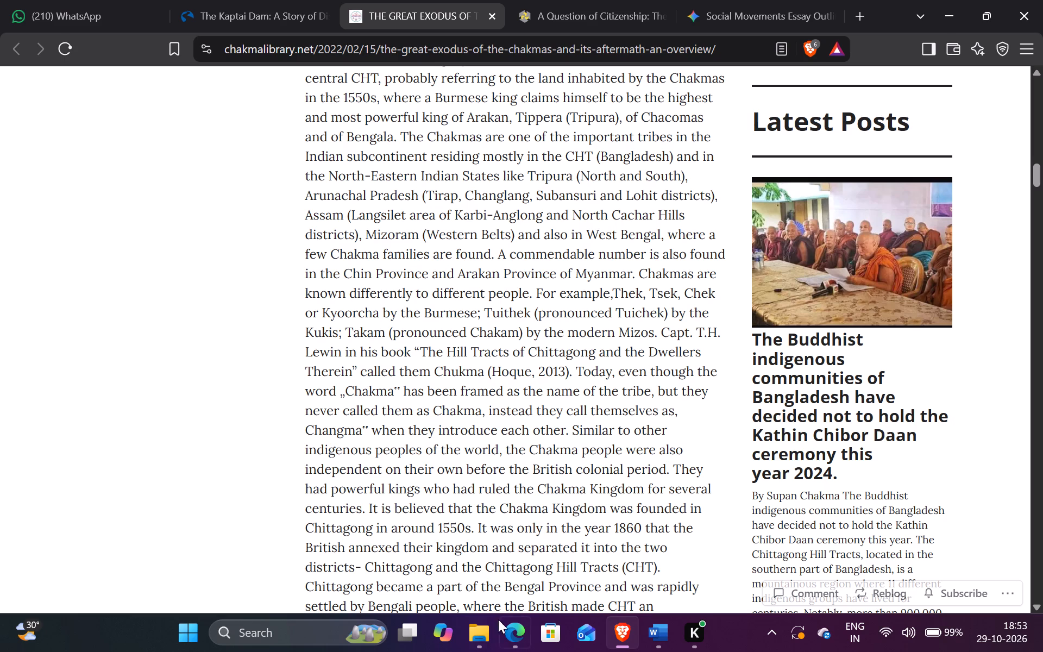
left_click(477, 634)
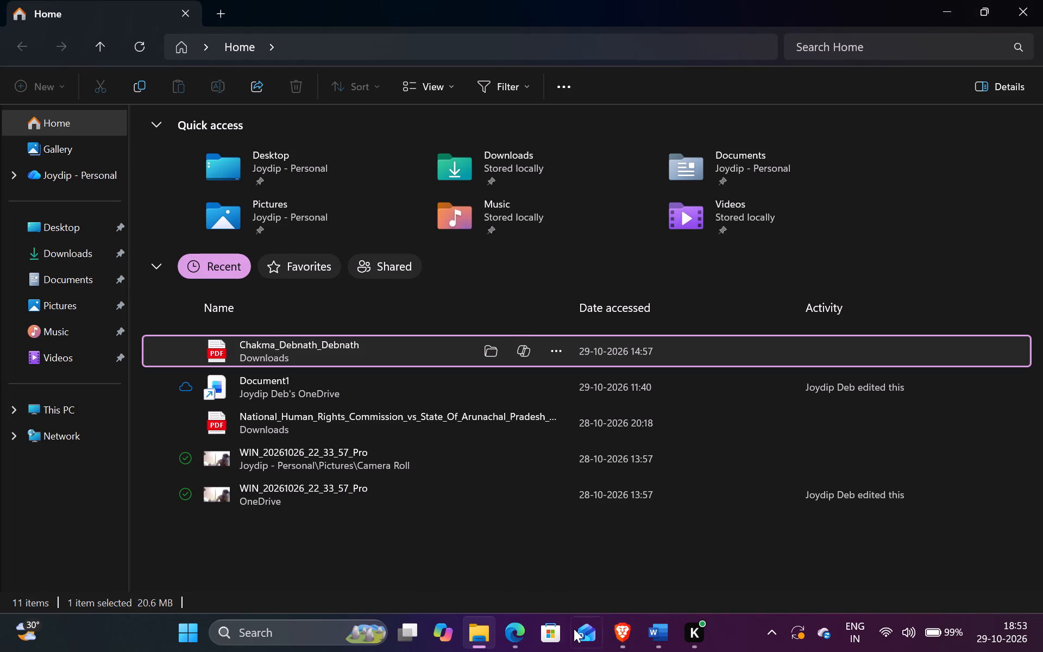
left_click(513, 648)
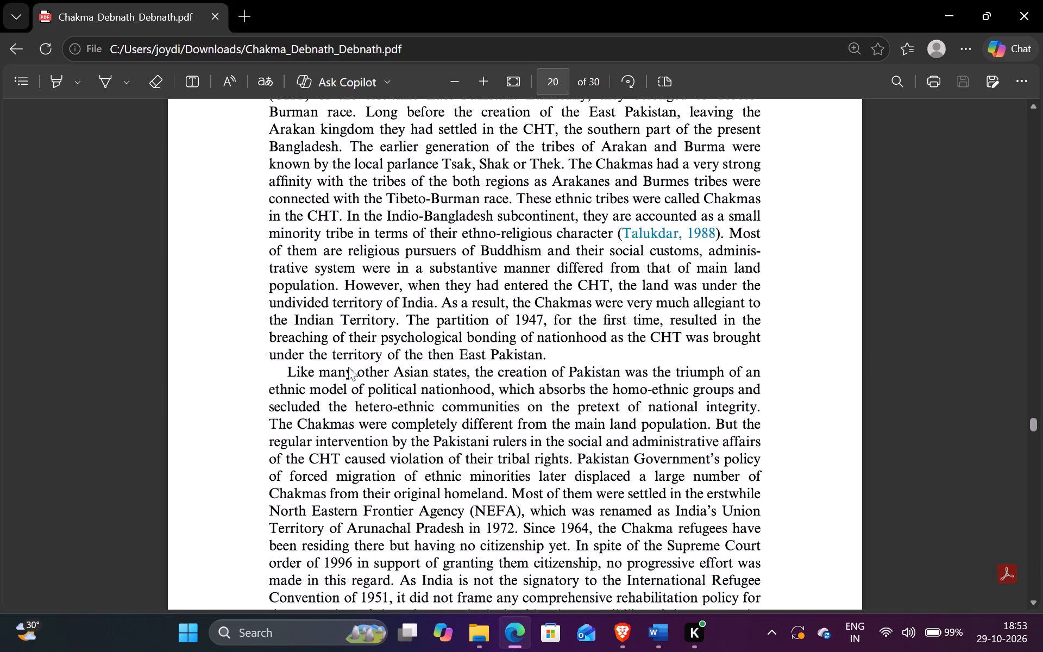
scroll(348, 367, "down", 1)
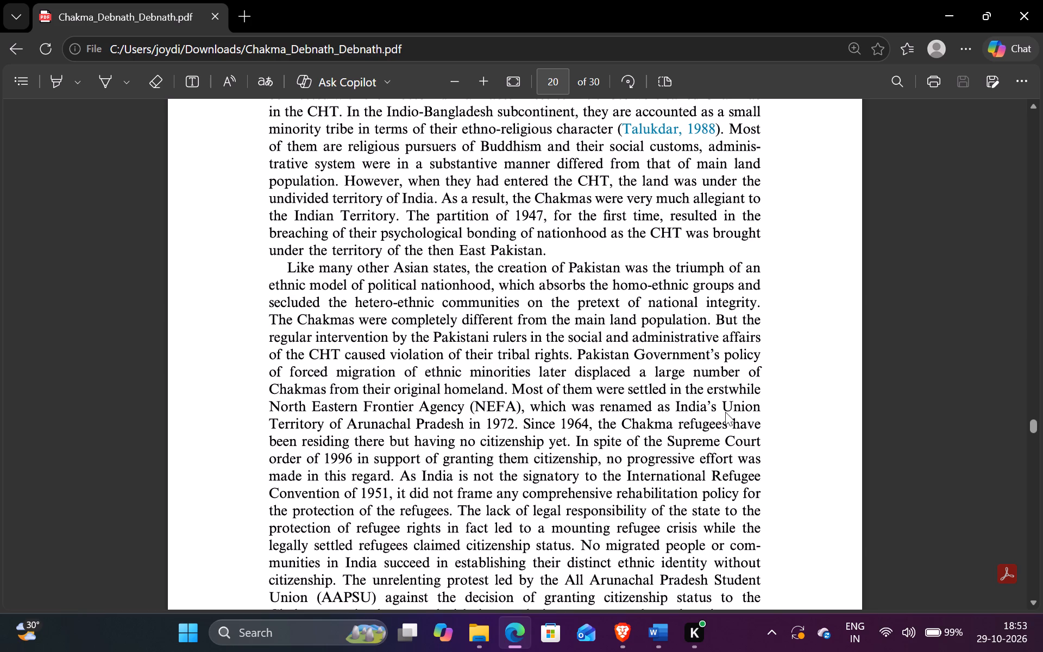
scroll(613, 397, "down", 1)
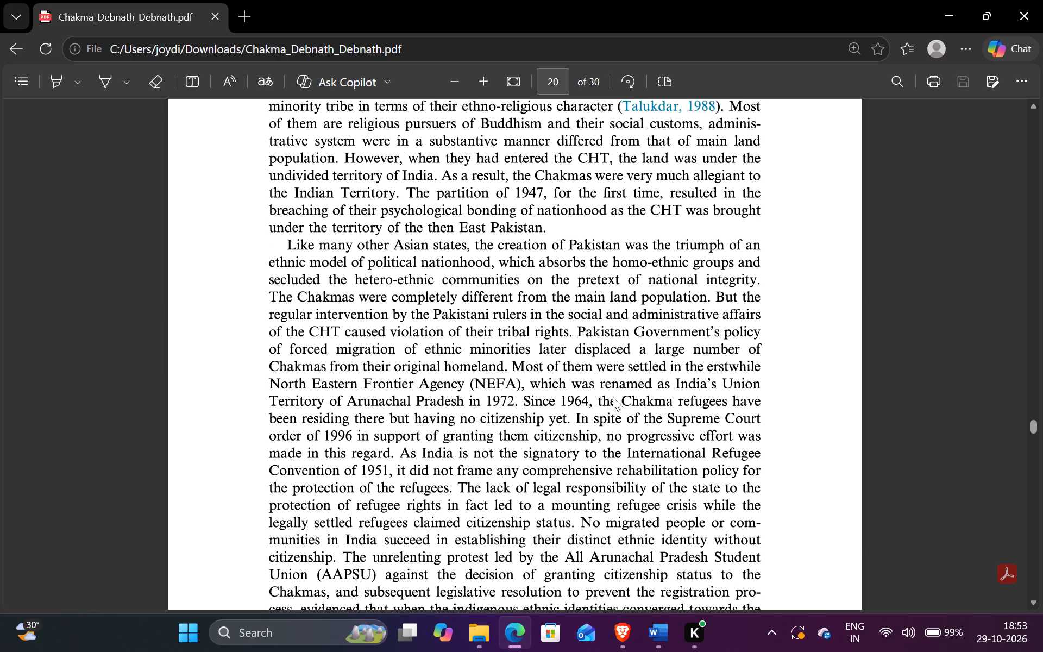
scroll(613, 397, "down", 2)
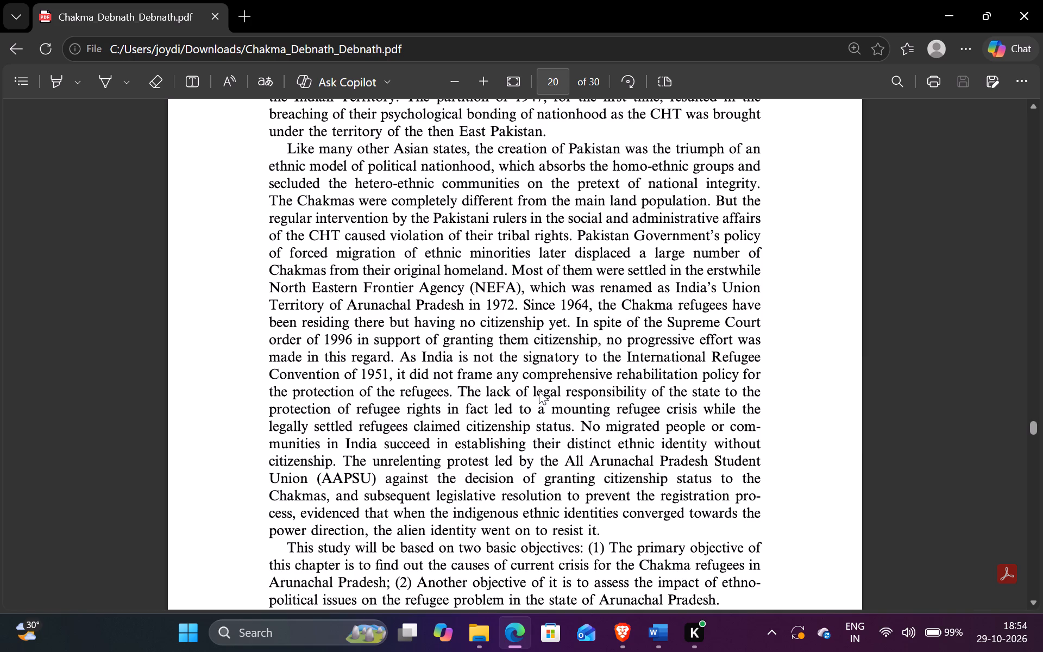
scroll(593, 380, "down", 1)
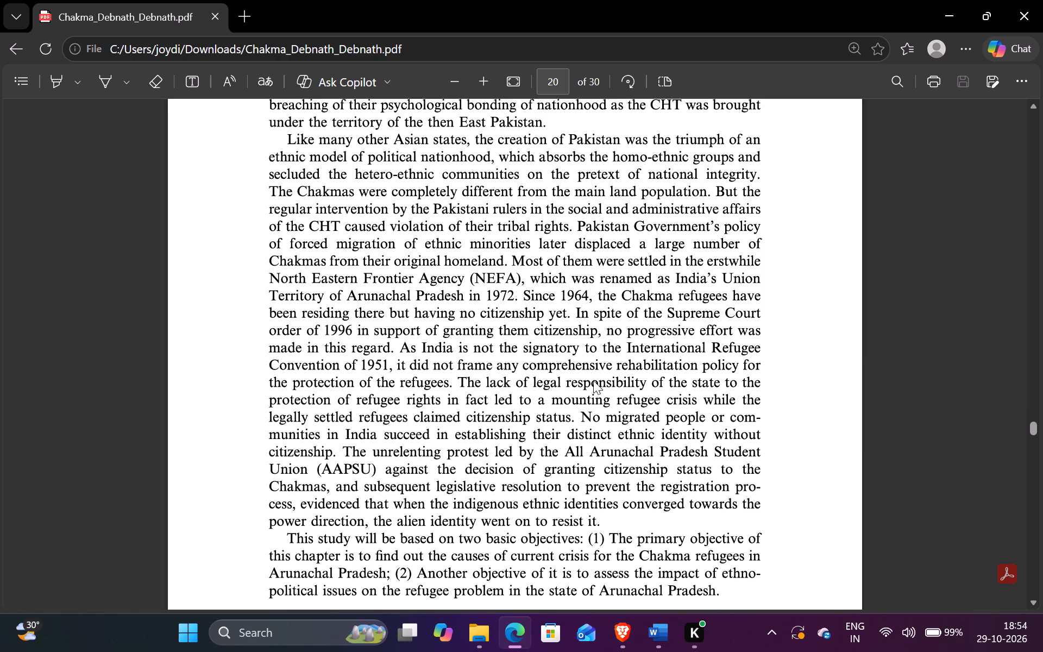
scroll(593, 380, "down", 1)
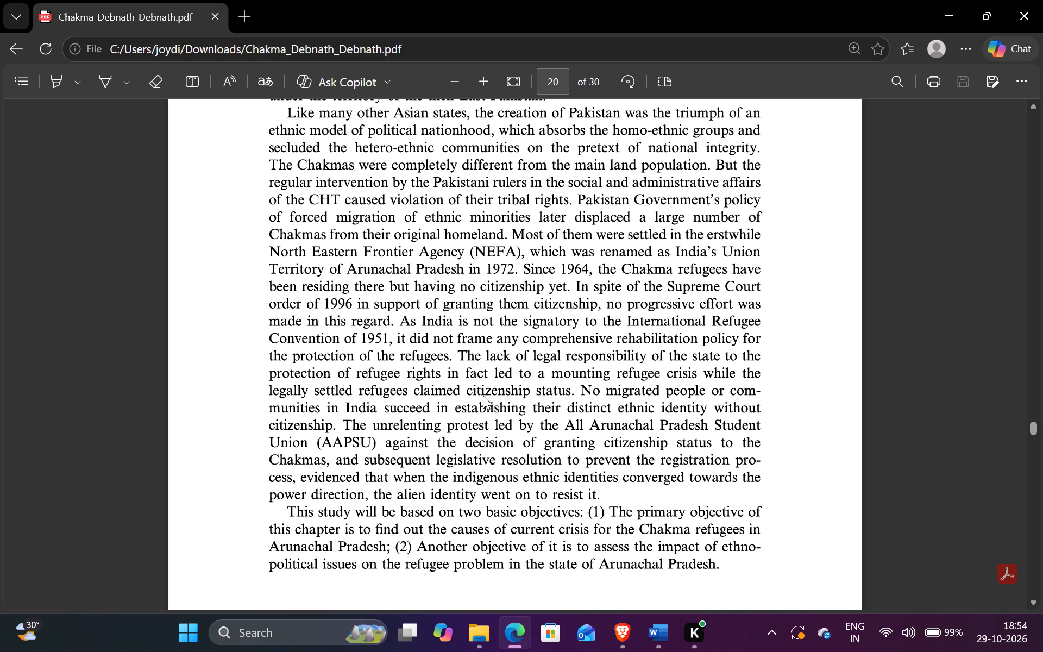
scroll(483, 396, "up", 1)
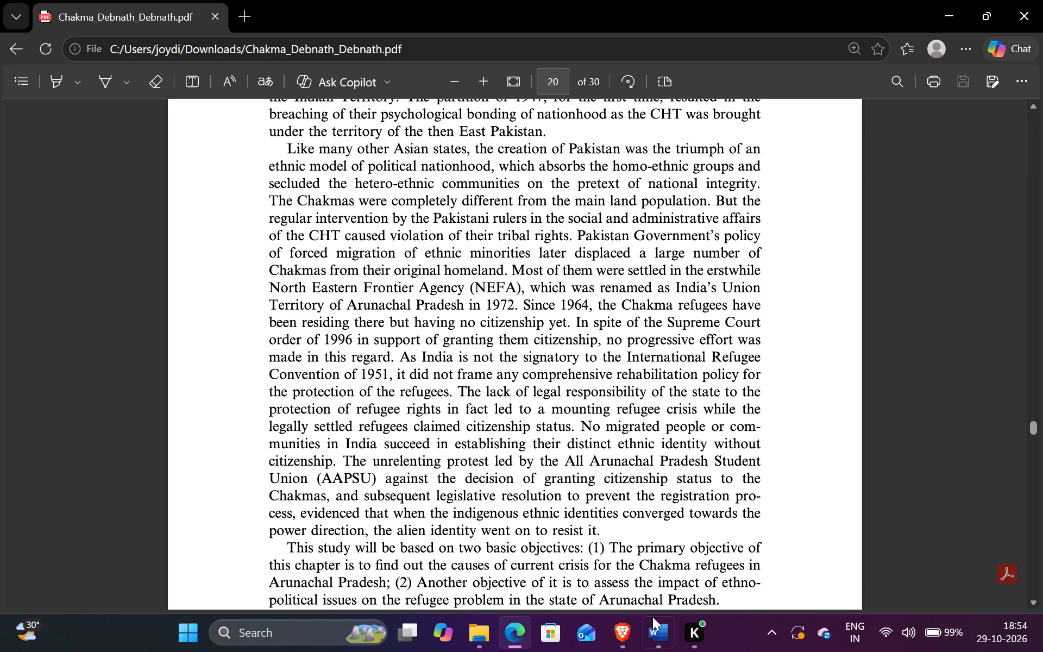
Switch to the Great Exodus of the Chakmas article in Brave and examine its passage on where the Chakmas reside, comparing with the PDF.
left_click(652, 626)
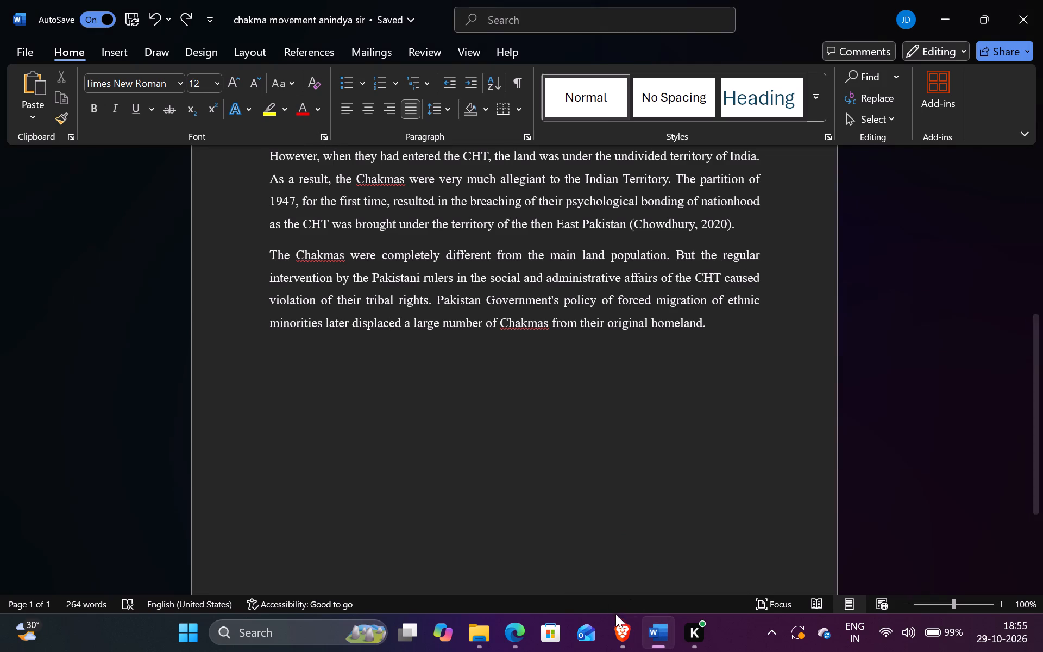
left_click_drag(618, 618, 609, 628)
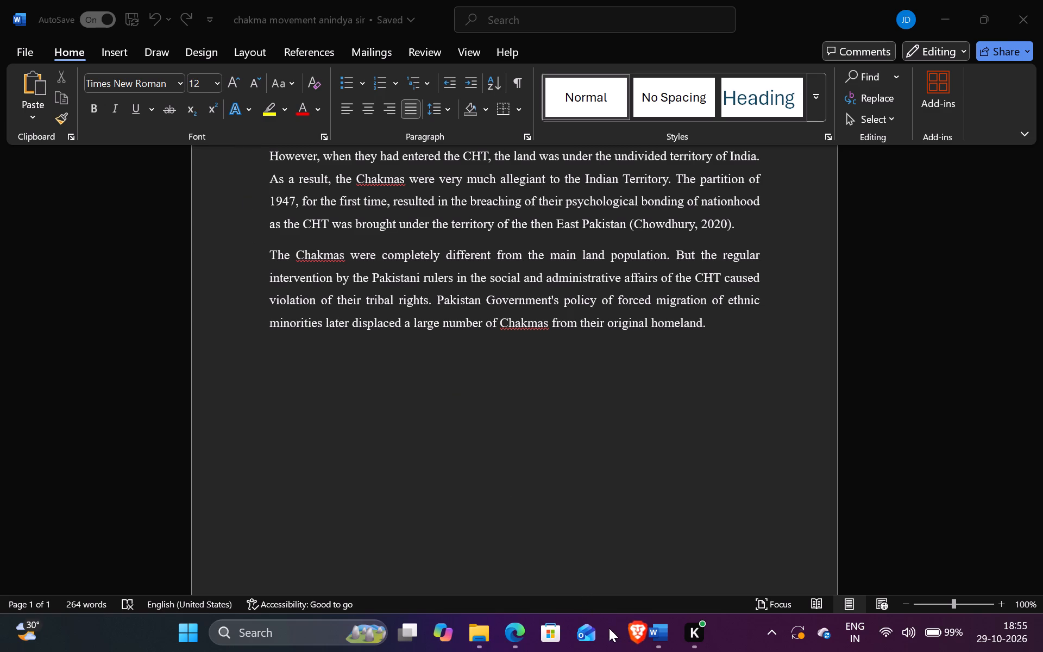
left_click_drag(609, 628, 695, 632)
left_click(695, 632)
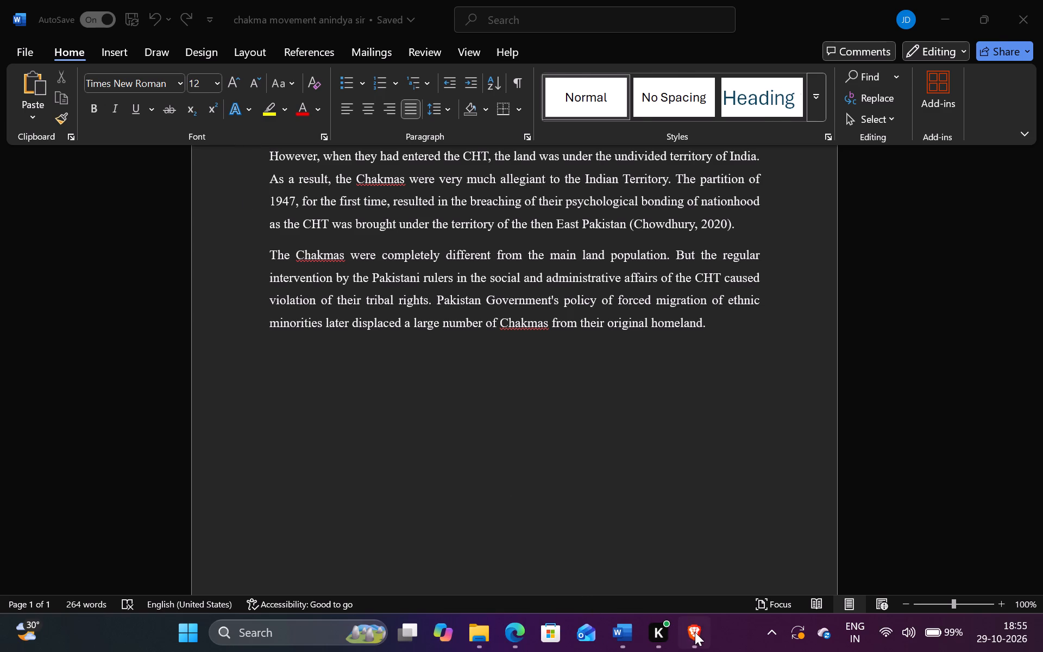
scroll(383, 203, "up", 2)
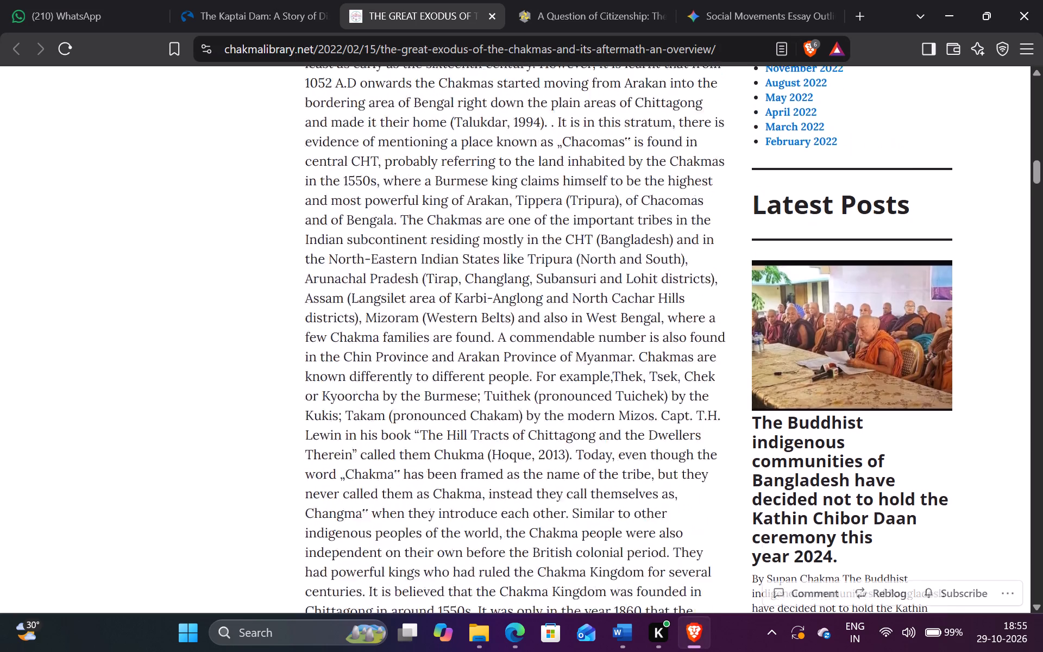
scroll(383, 203, "up", 1)
scroll(383, 203, "down", 2)
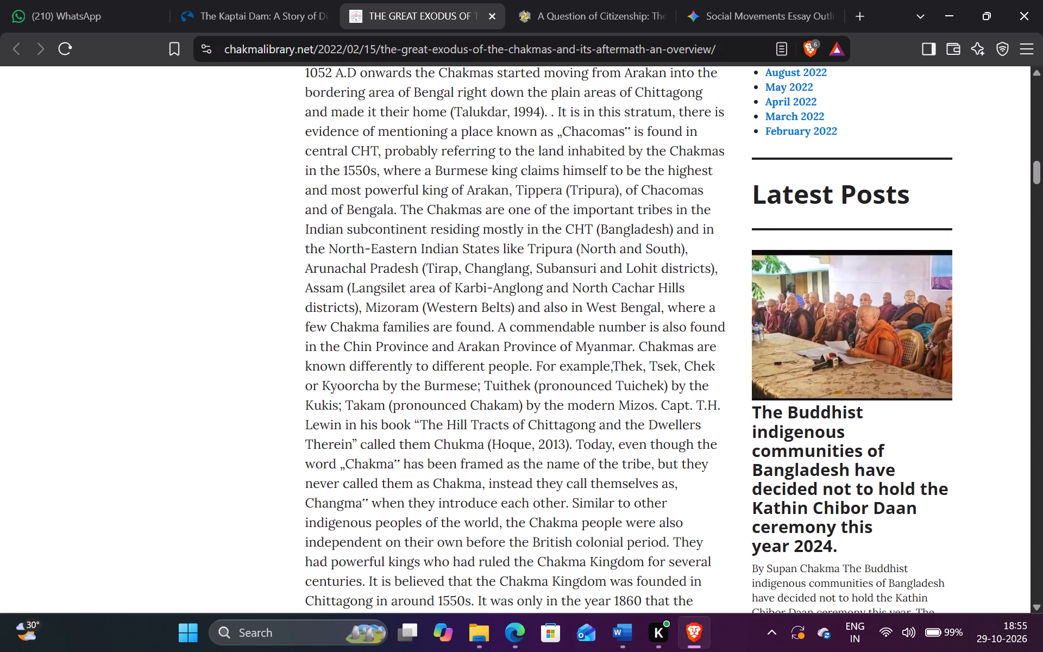
left_click_drag(404, 209, 442, 212)
left_click_drag(442, 212, 286, 268)
left_click(286, 268)
left_click(512, 636)
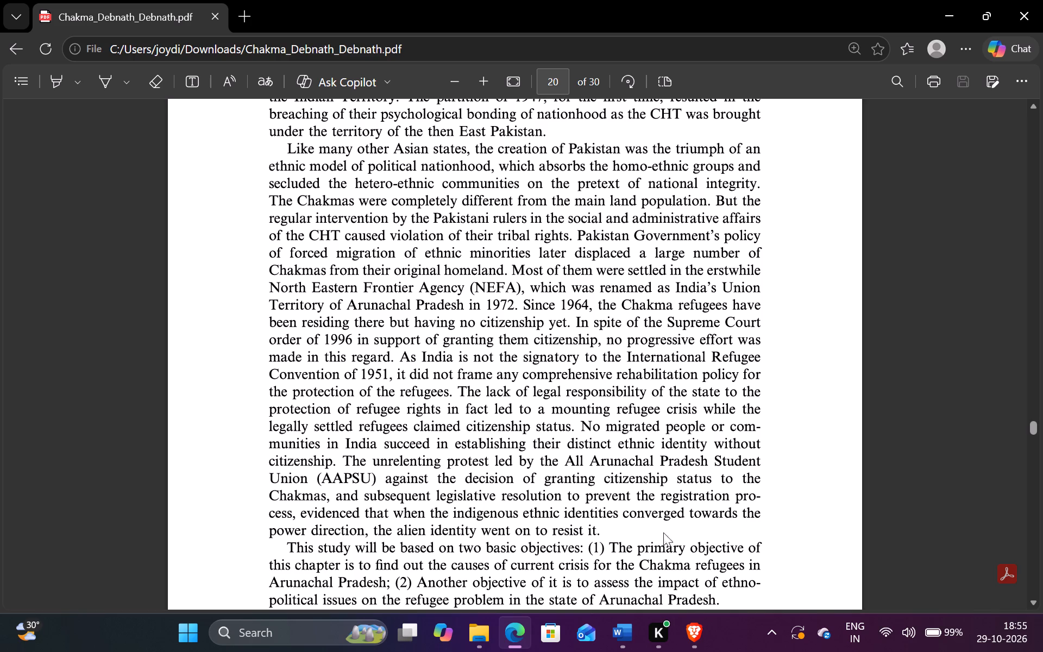
In the Word document, add "They were settled in the" at the end of the last paragraph, after "from their original homeland.".
left_click(629, 638)
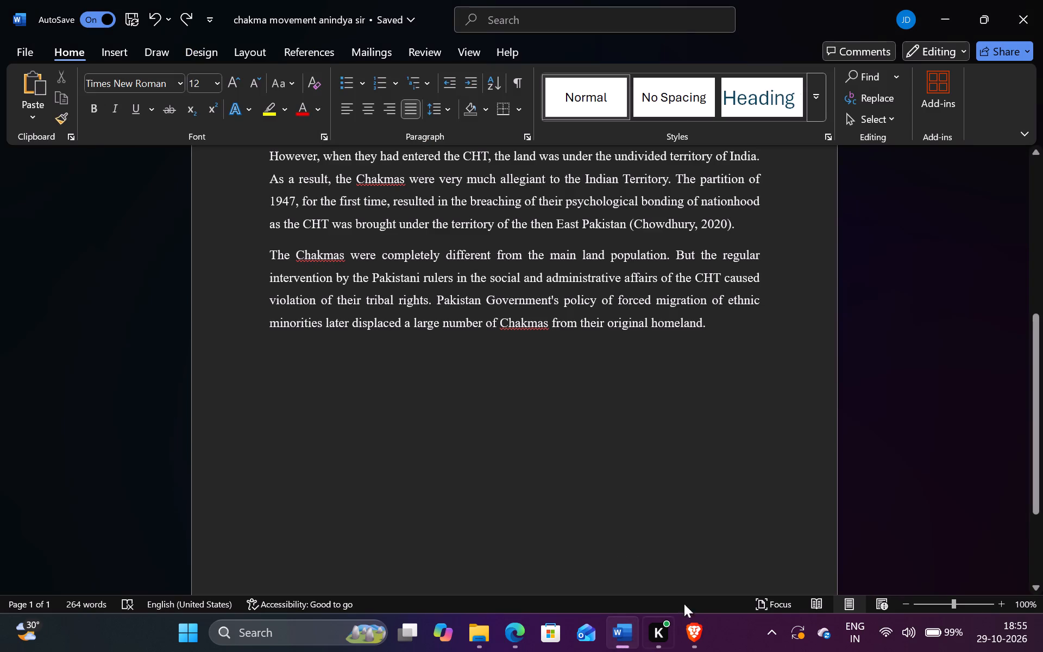
left_click(717, 332)
key("space")
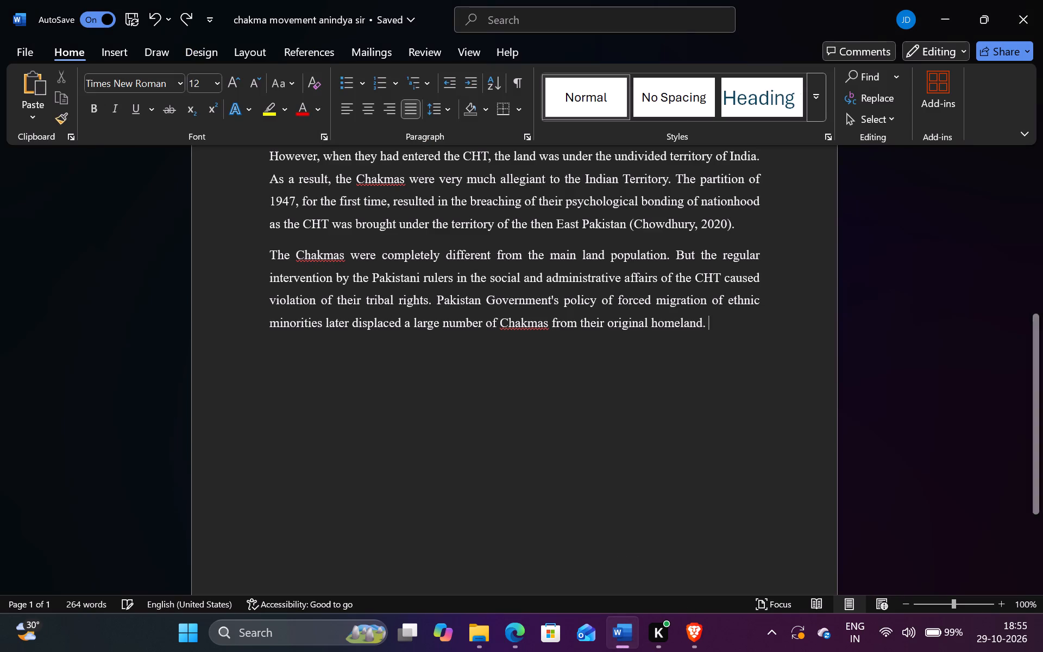
type("they")
key("space")
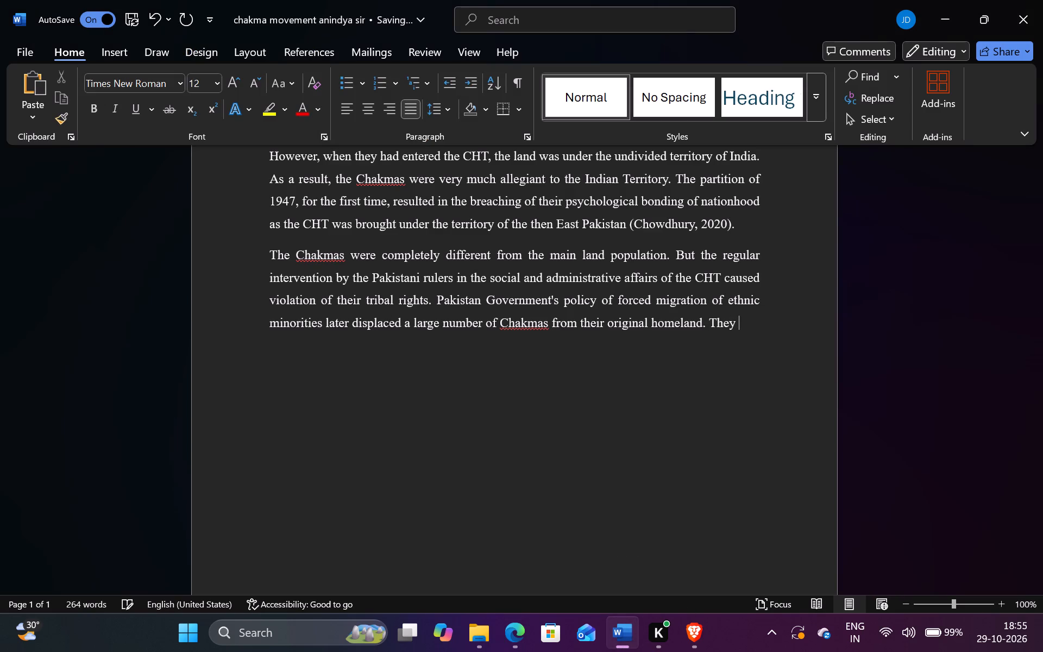
type("we")
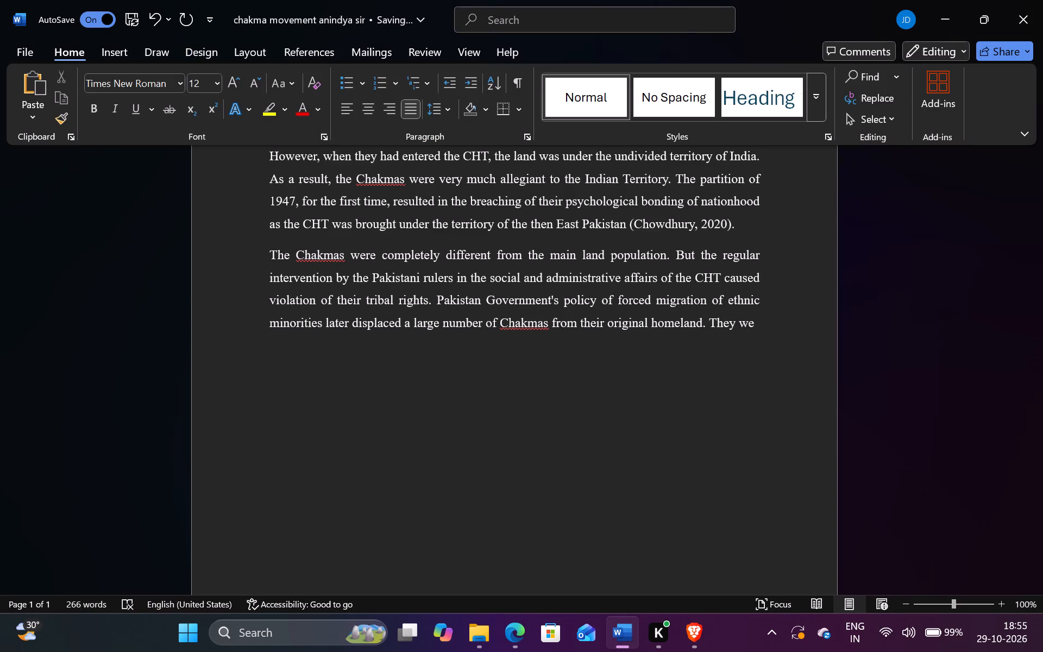
key("r")
left_click(717, 332)
key("w")
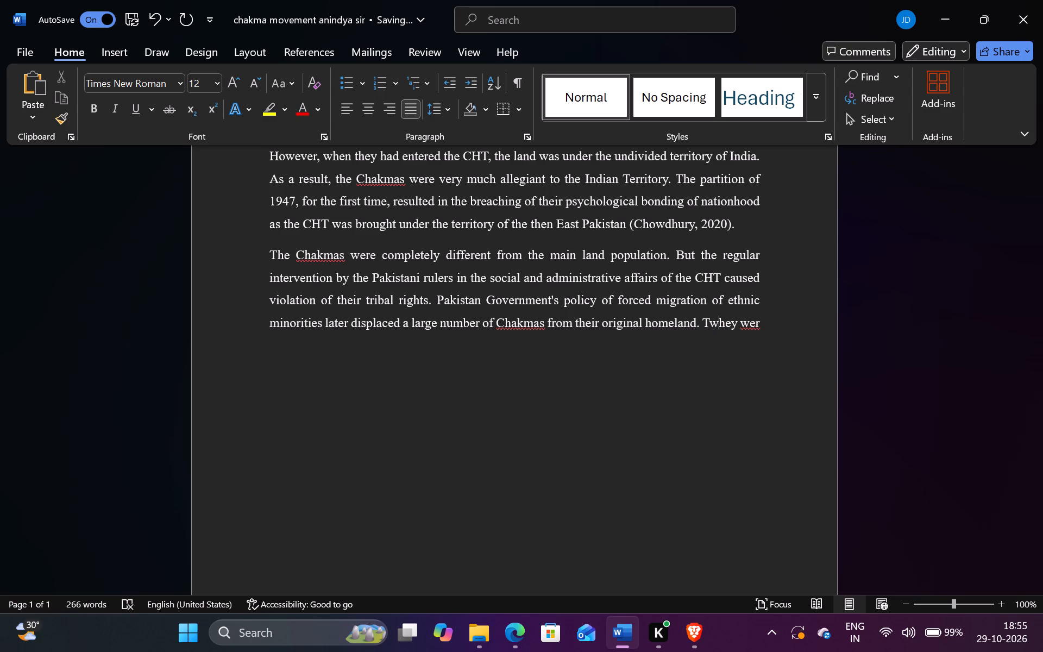
key("BackSpace")
left_click(777, 316)
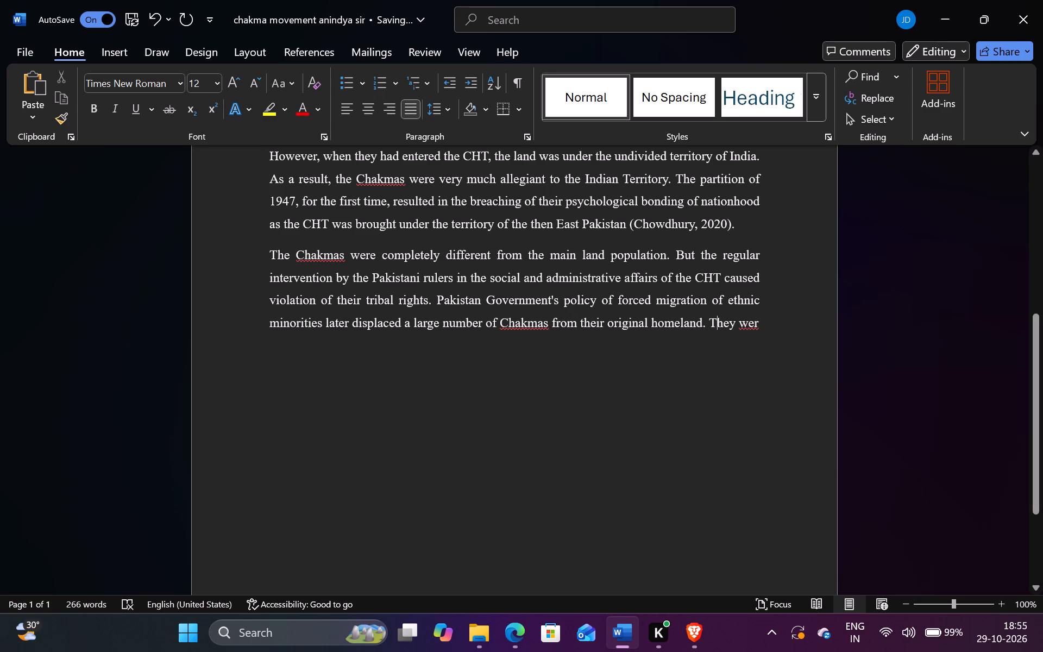
type("e")
key("space")
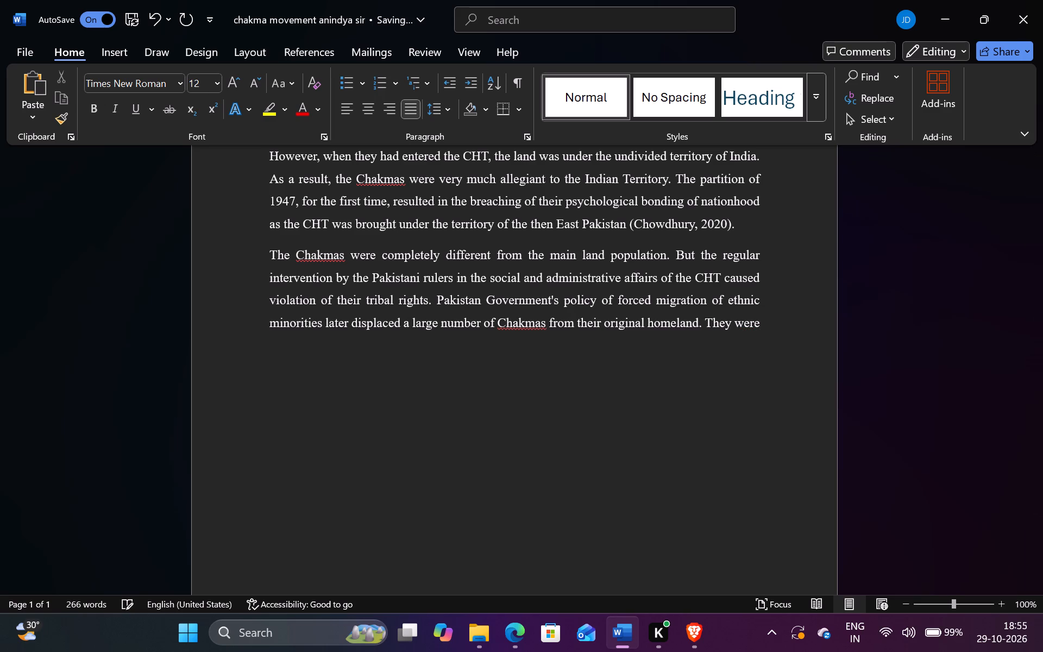
type("stt")
left_click(777, 316)
key("BackSpace")
key("BackSpace")
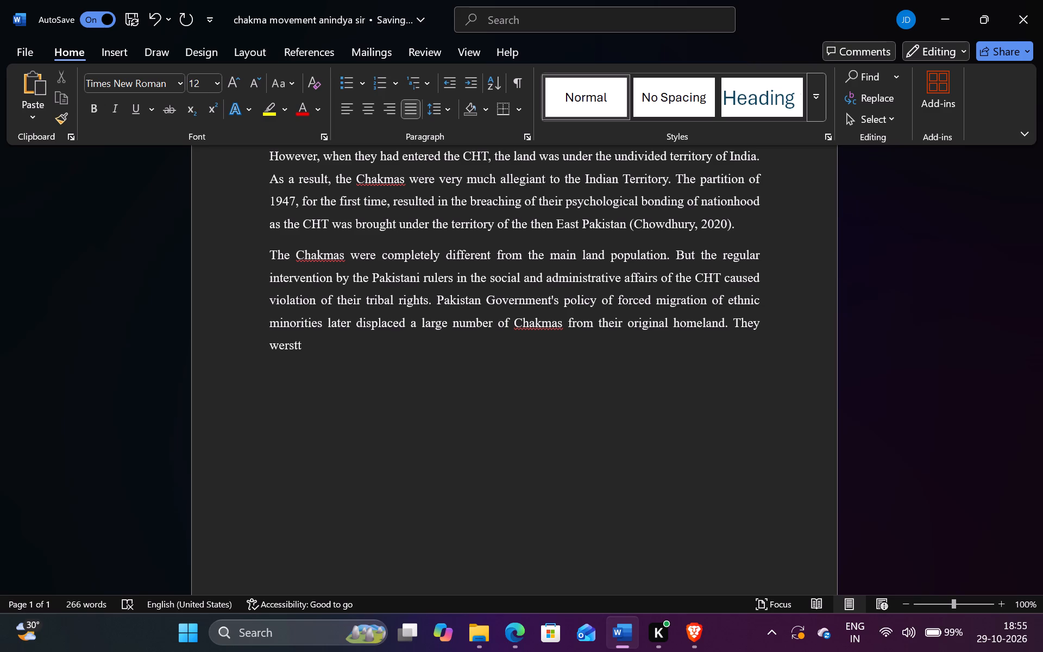
left_click(445, 347)
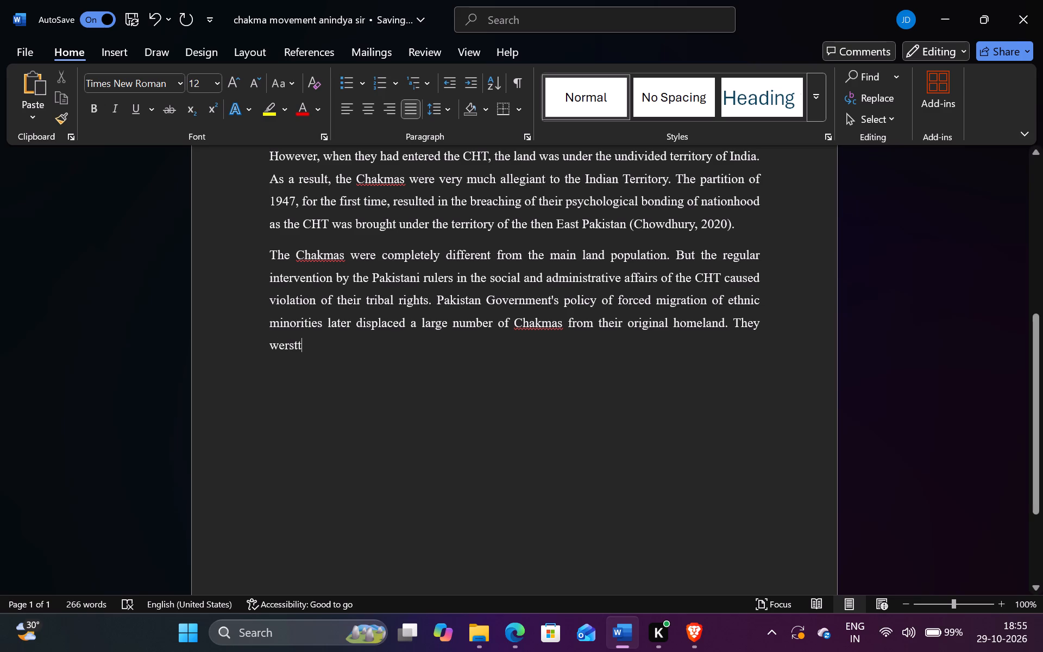
key("BackSpace")
key("BackSpace")
key("BackSpace")
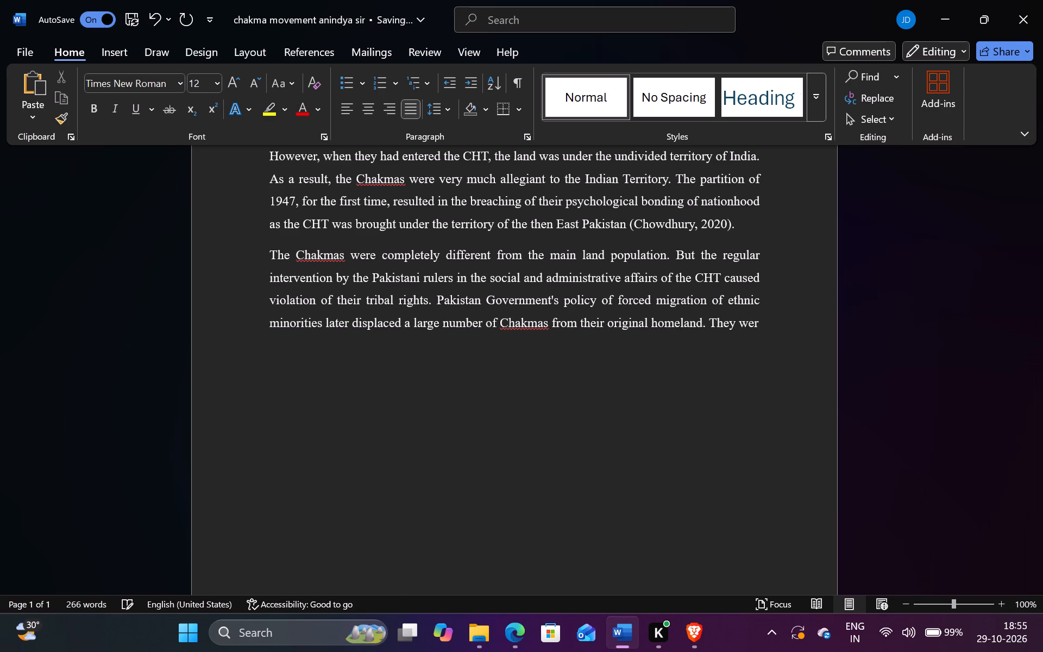
type("e")
key("space")
type("sett")
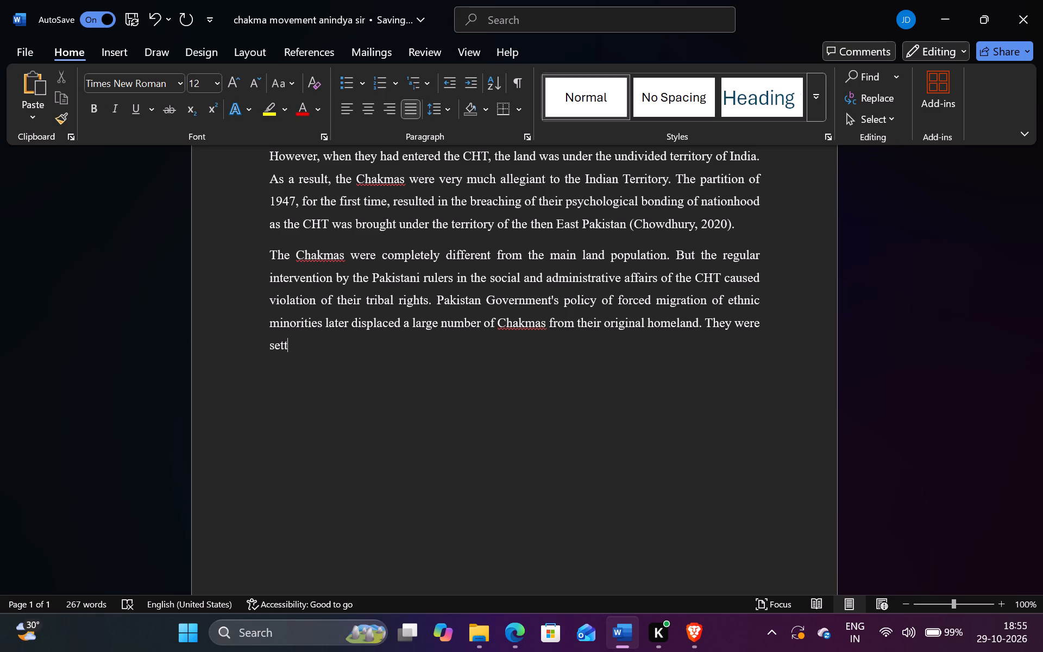
type("led in the")
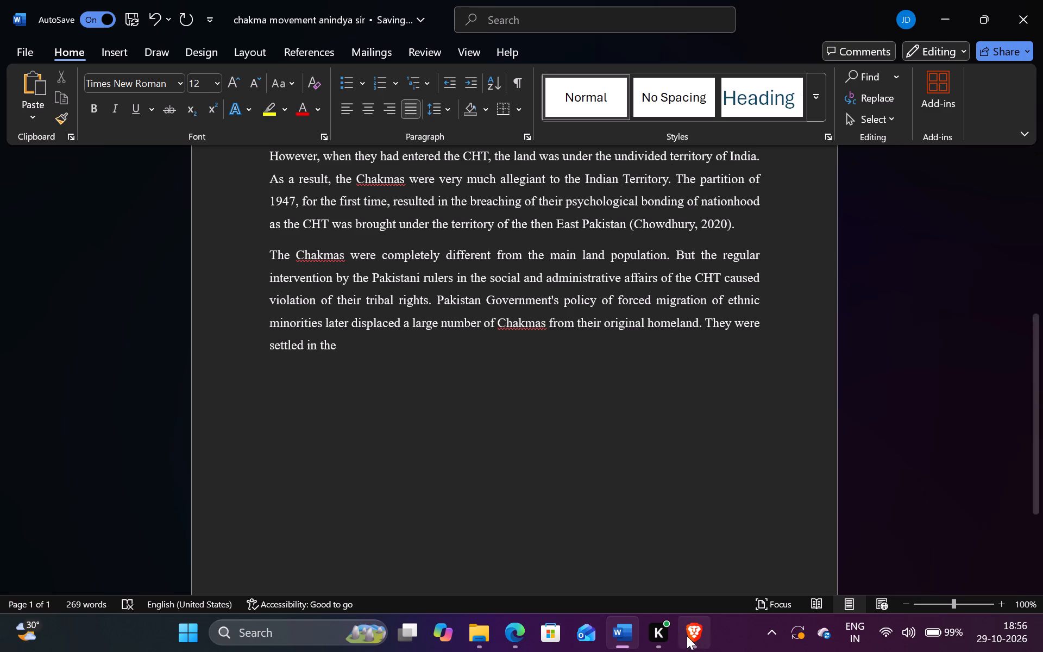
Switch back to the Great Exodus article in Brave and lower the display brightness slightly.
left_click(687, 636)
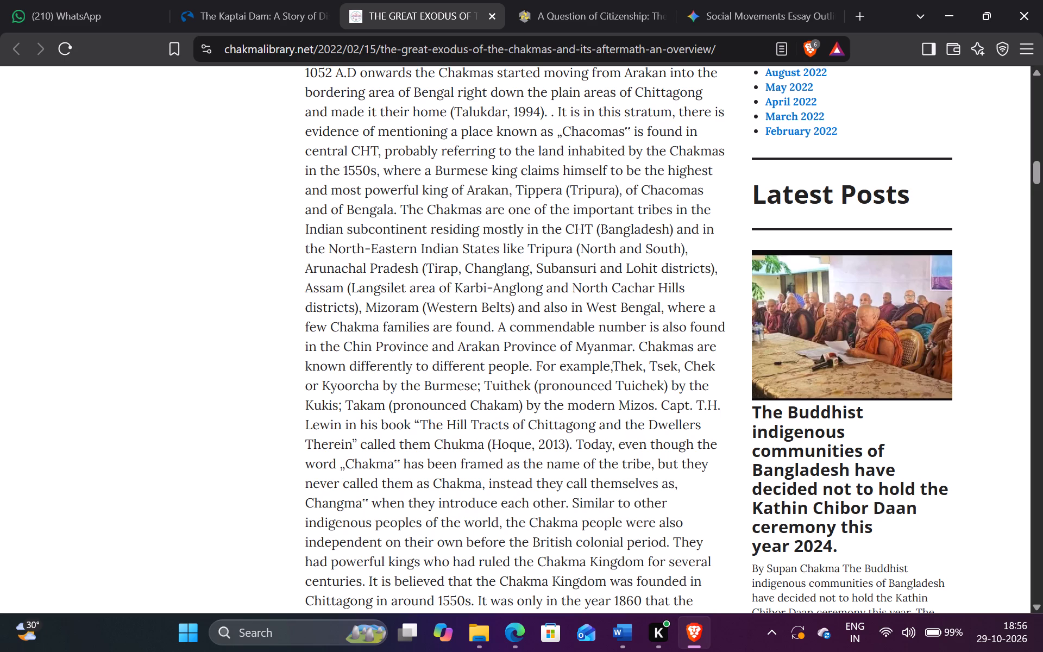
left_click(879, 634)
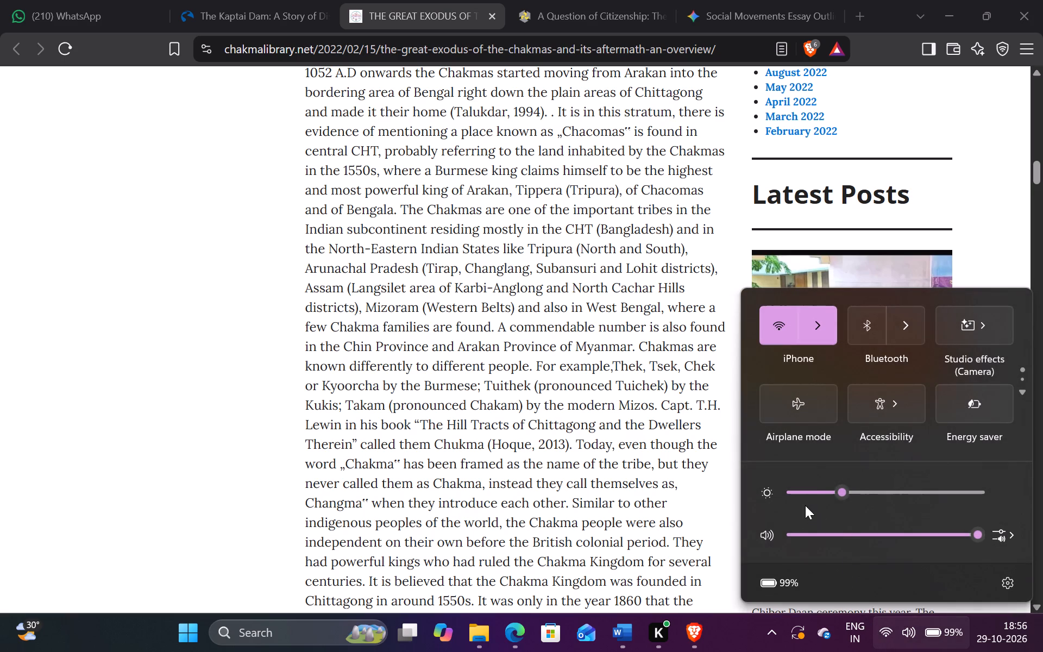
left_click(814, 490)
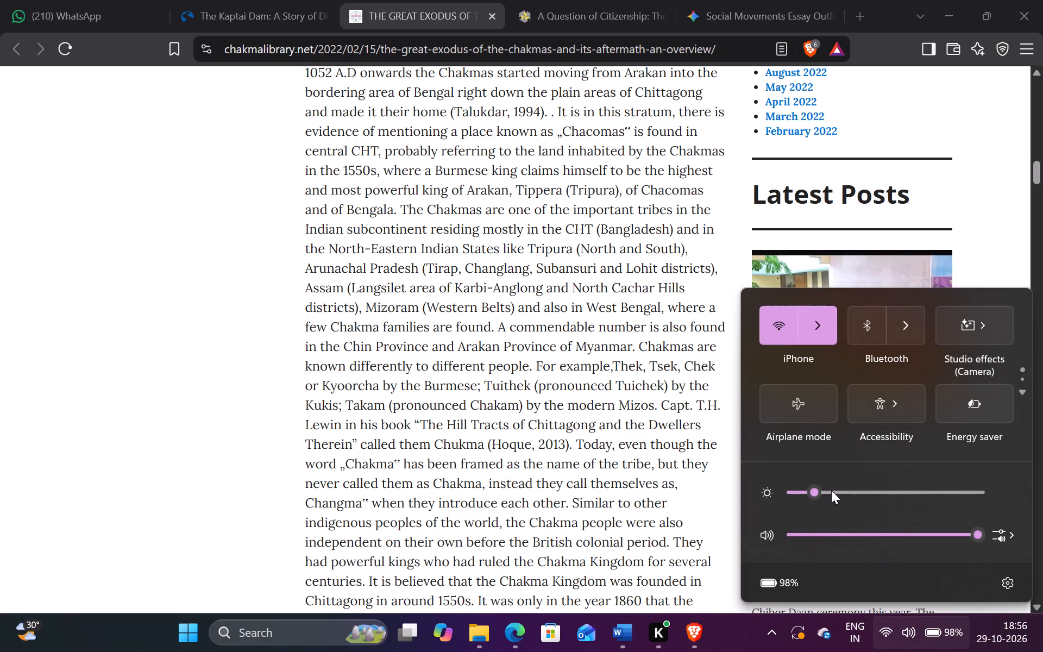
left_click(831, 490)
left_click(694, 554)
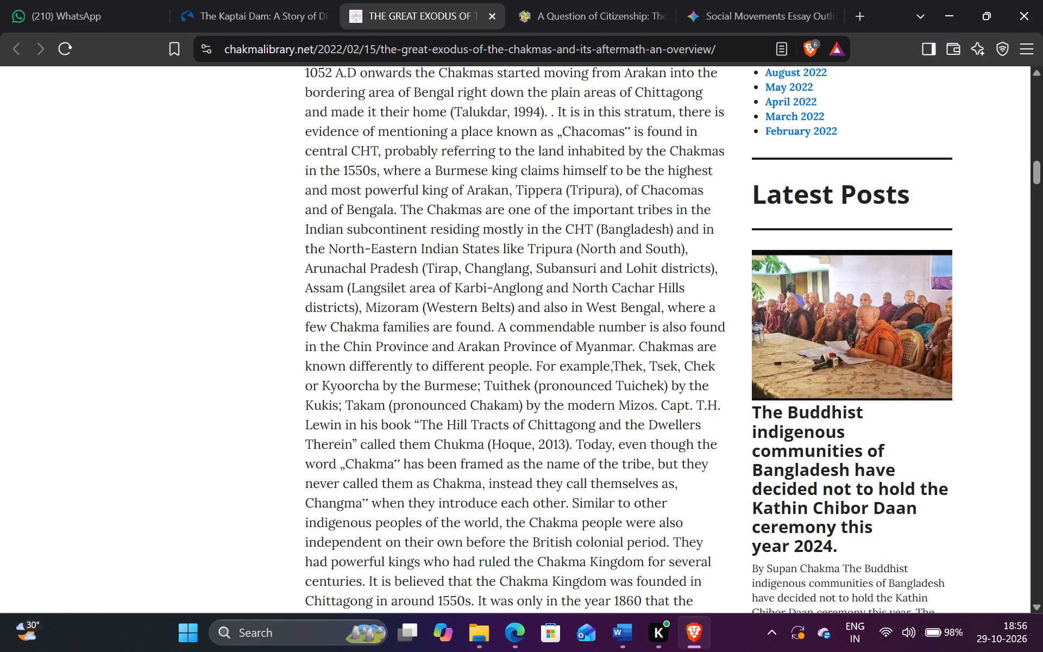
Copy the article passage from "in the North-Eastern Indian States like Tripura" through "Arakan Province of Myanmar.".
left_click_drag(702, 233, 711, 234)
left_click_drag(711, 234, 608, 277)
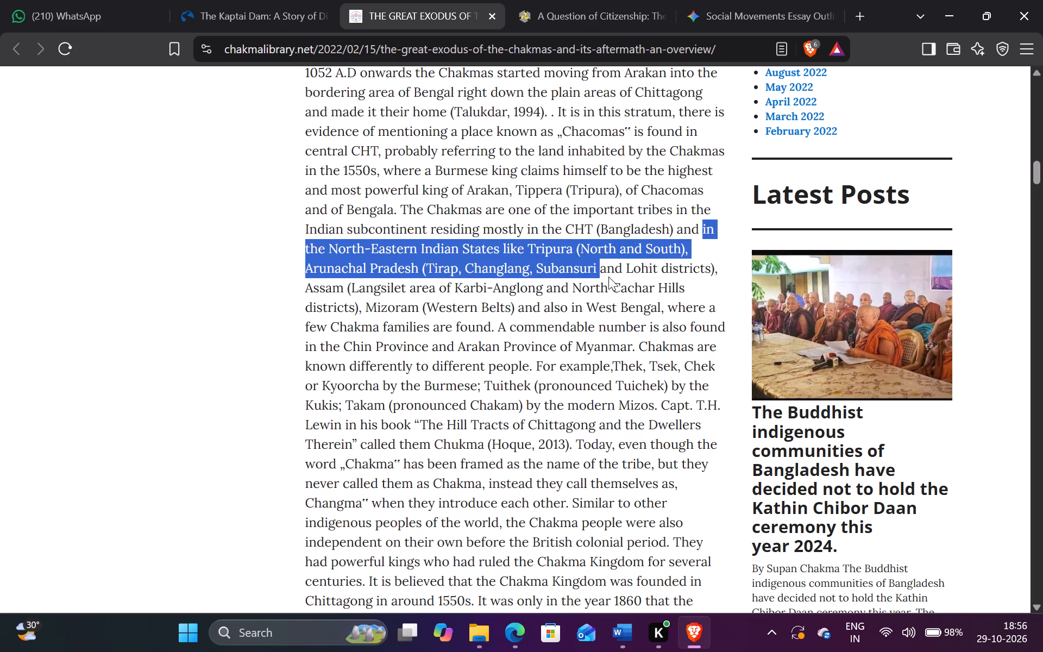
left_click_drag(608, 277, 530, 315)
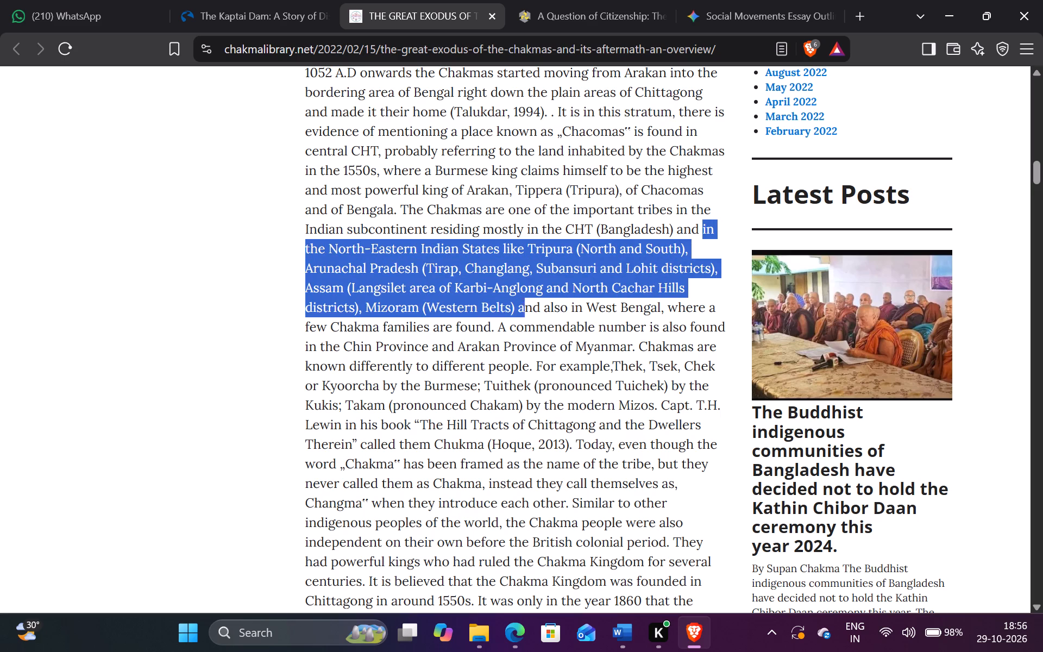
left_click_drag(530, 315, 477, 333)
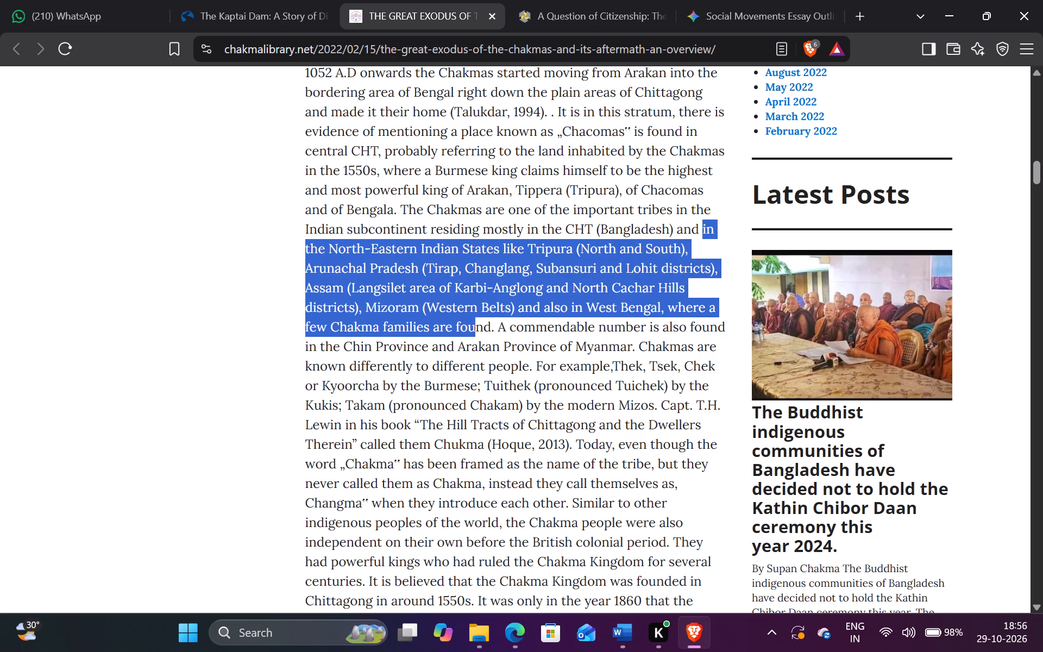
left_click_drag(477, 333, 597, 362)
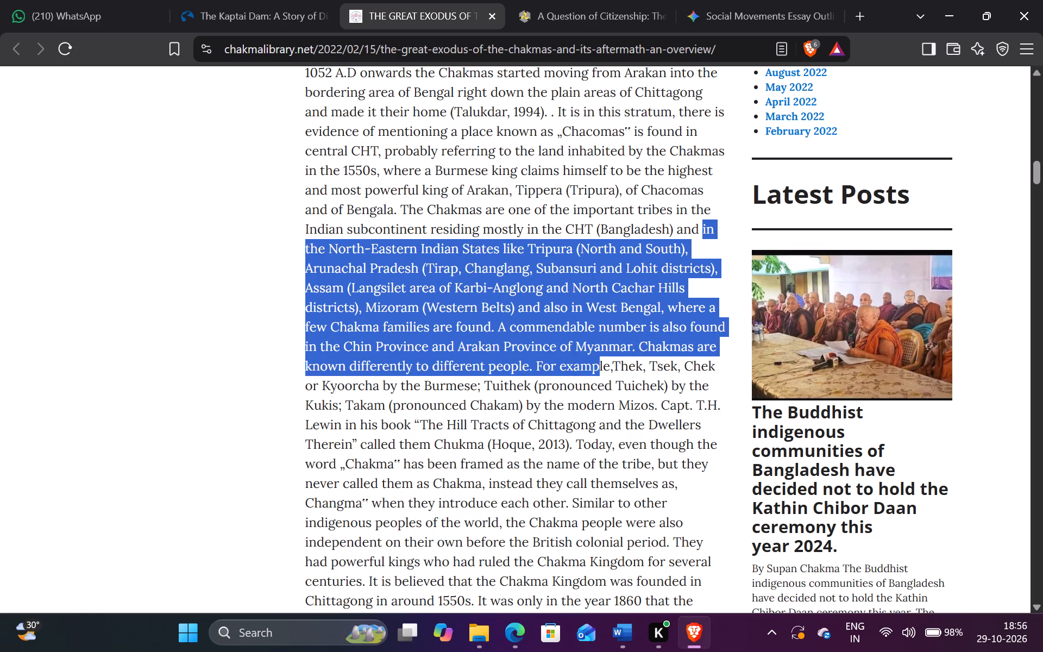
left_click_drag(597, 362, 614, 349)
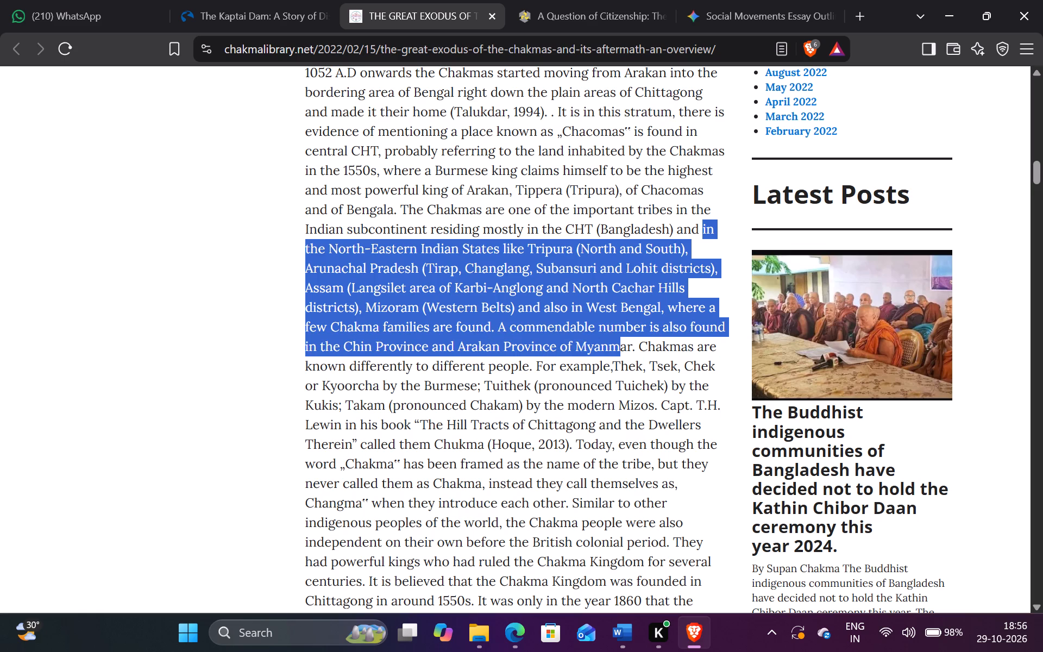
left_click_drag(614, 349, 634, 349)
key("ctrl+c")
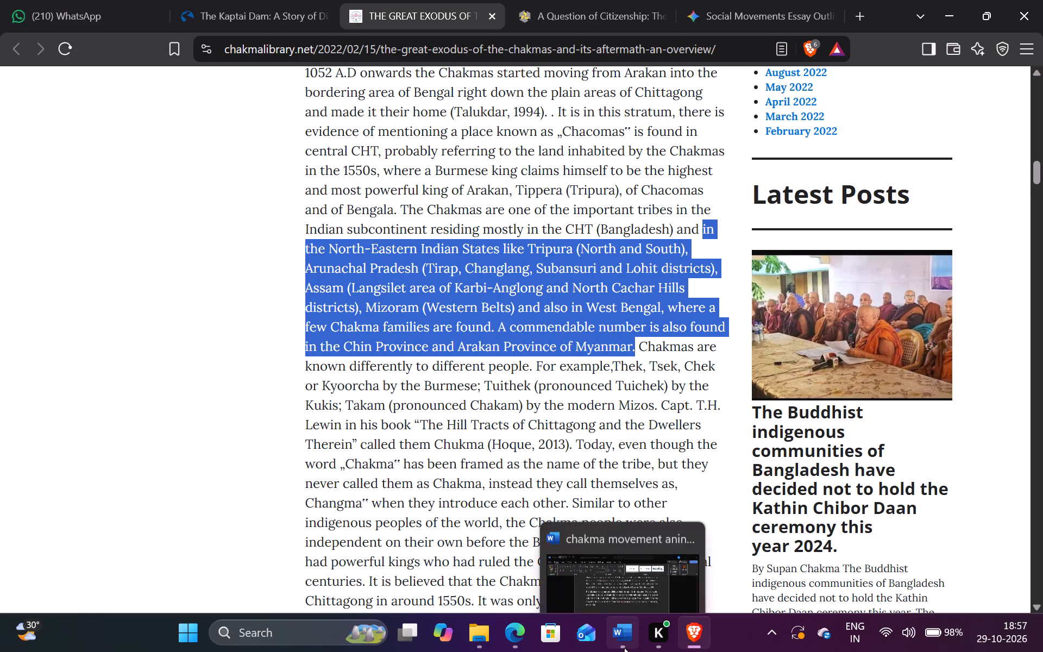
Switch to the Word document and replace "They" with "Most of them" before "were settled in the" in the last paragraph.
left_click(624, 648)
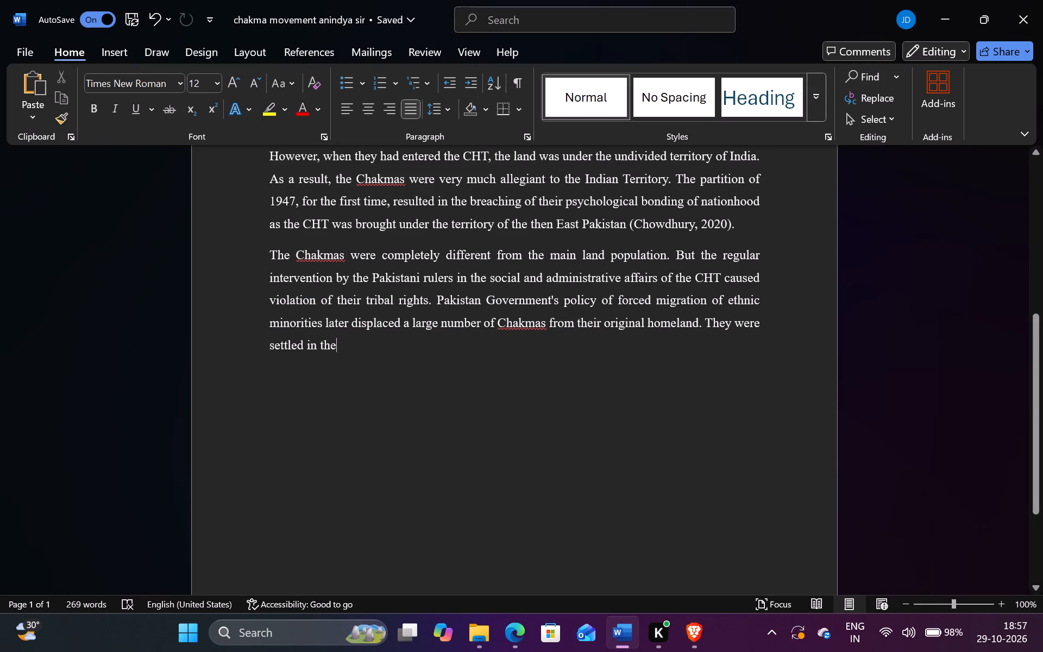
left_click(736, 323)
key("BackSpace")
key("BackSpace")
key("BackSpace")
key("BackSpace")
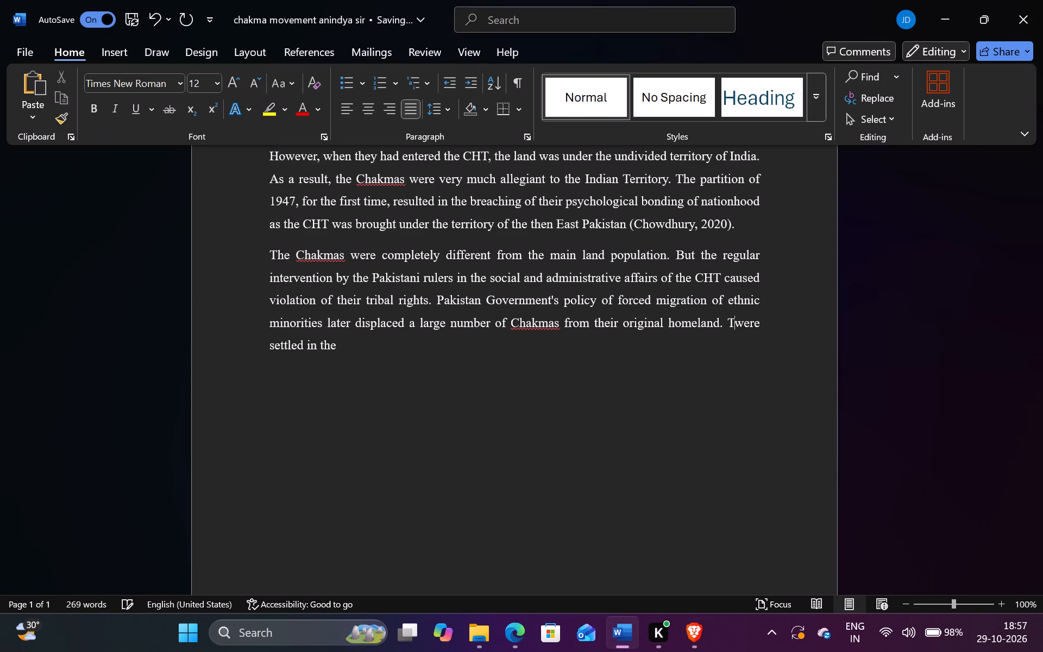
key("BackSpace")
key("m")
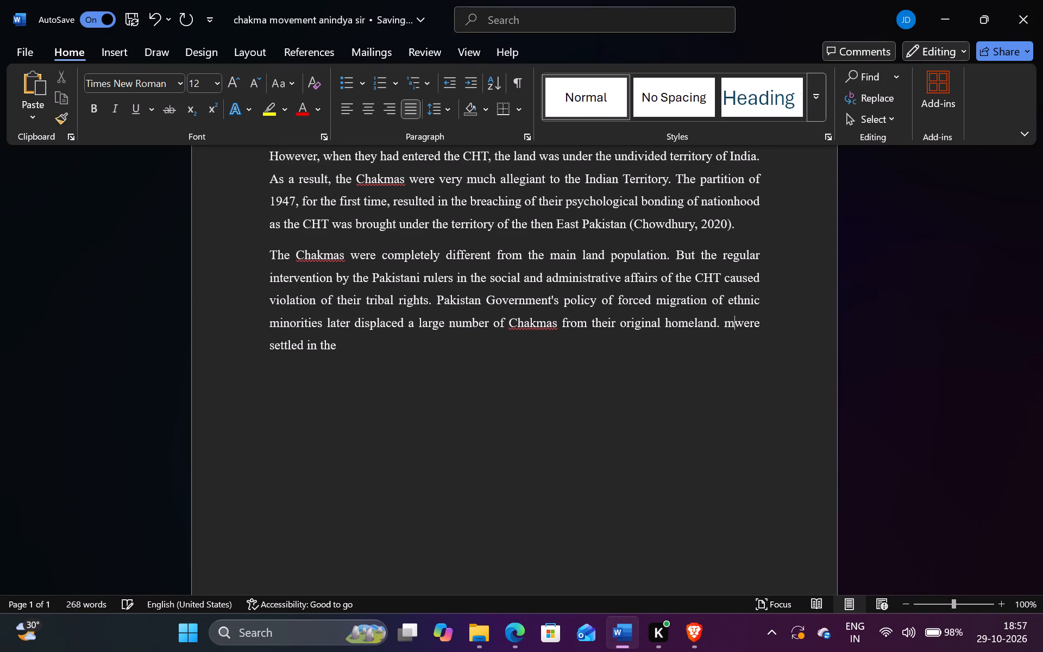
type("ost")
key("space")
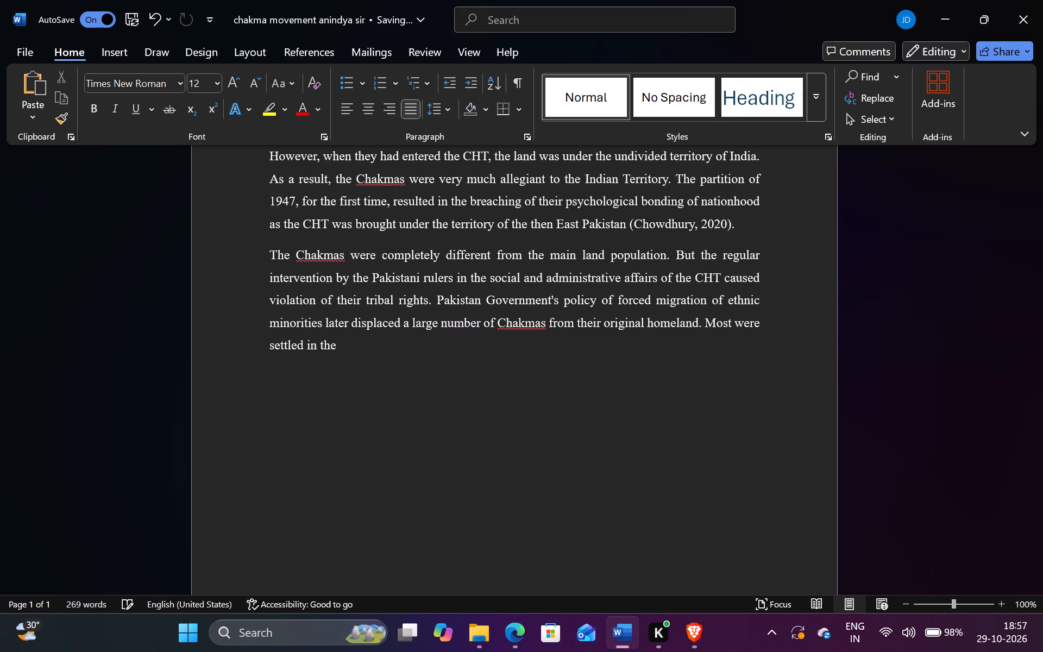
type("of")
key("space")
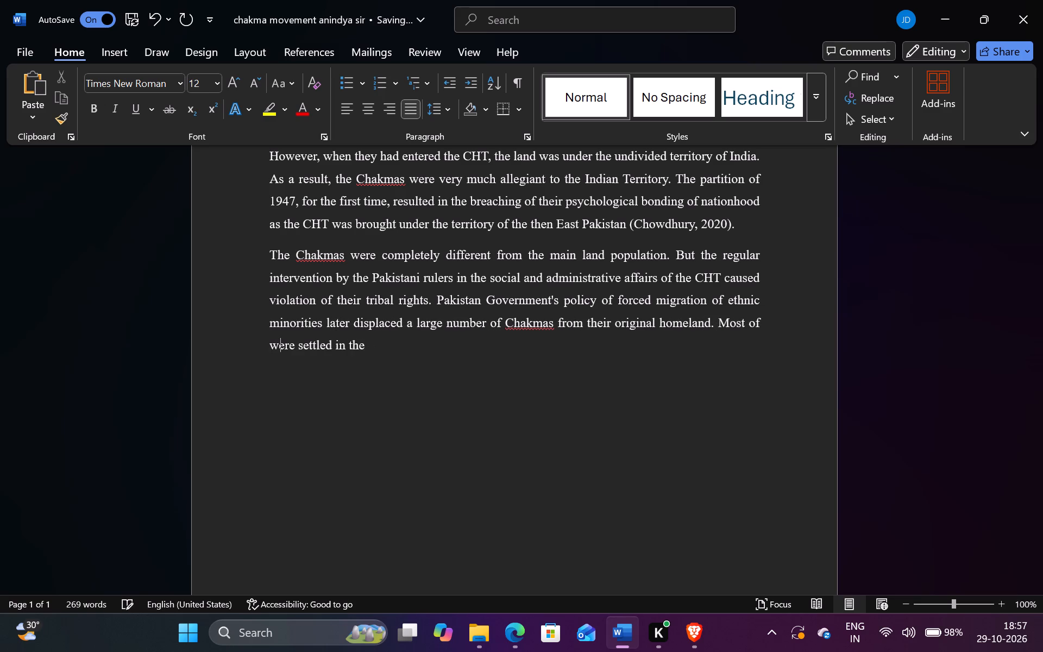
type("the")
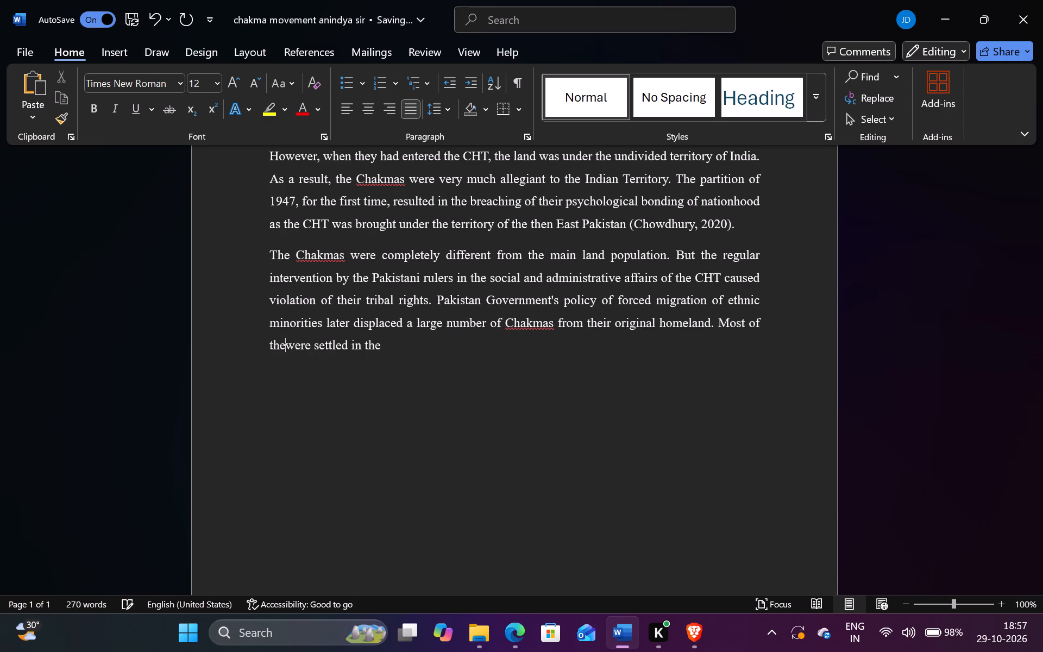
type("m")
key("space")
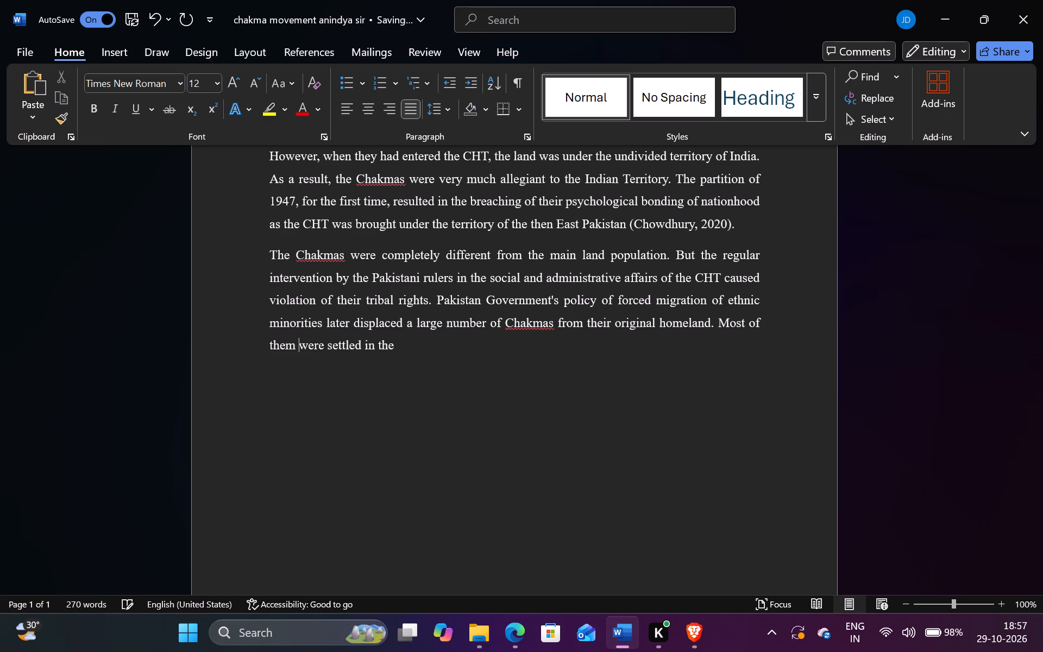
Paste the copied passage after "settled in the" at the end of the last paragraph, keeping text only.
left_click(420, 349)
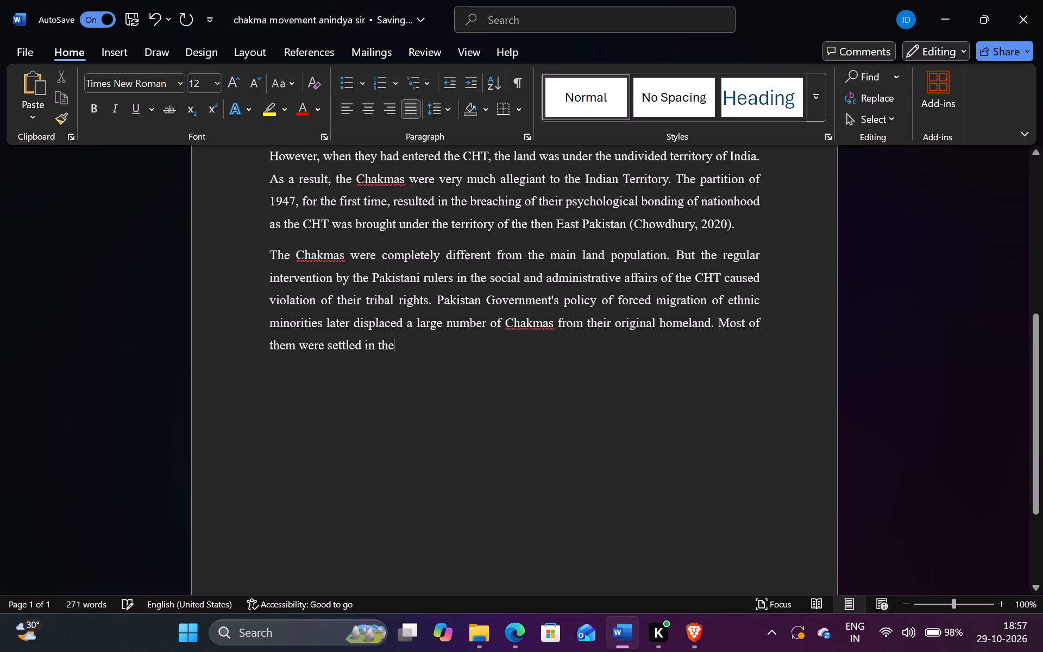
key("space")
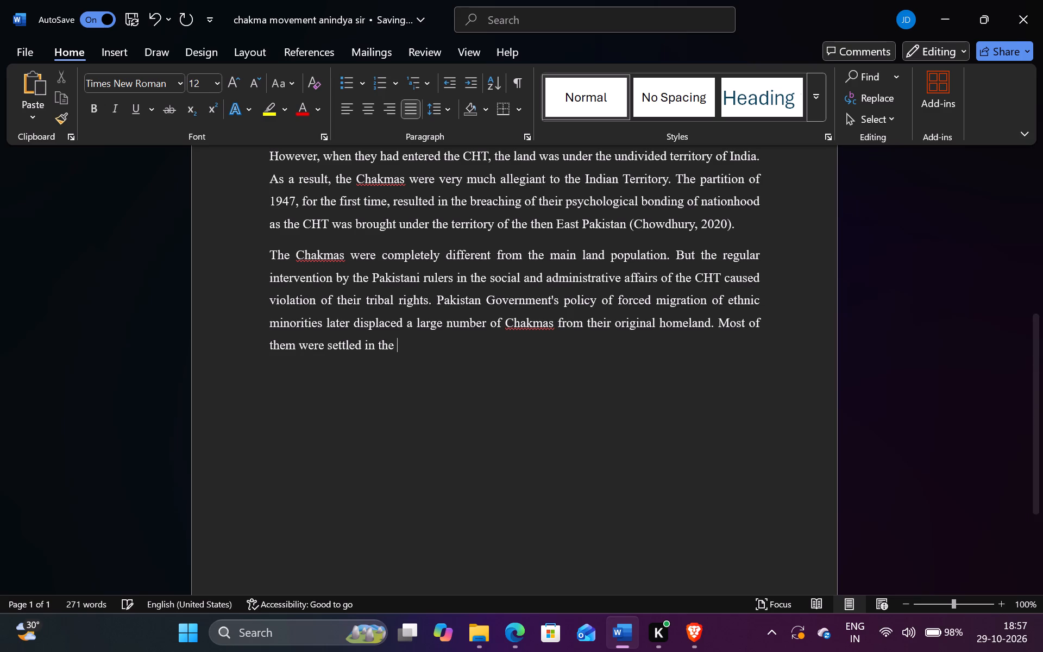
key("ctrl+v")
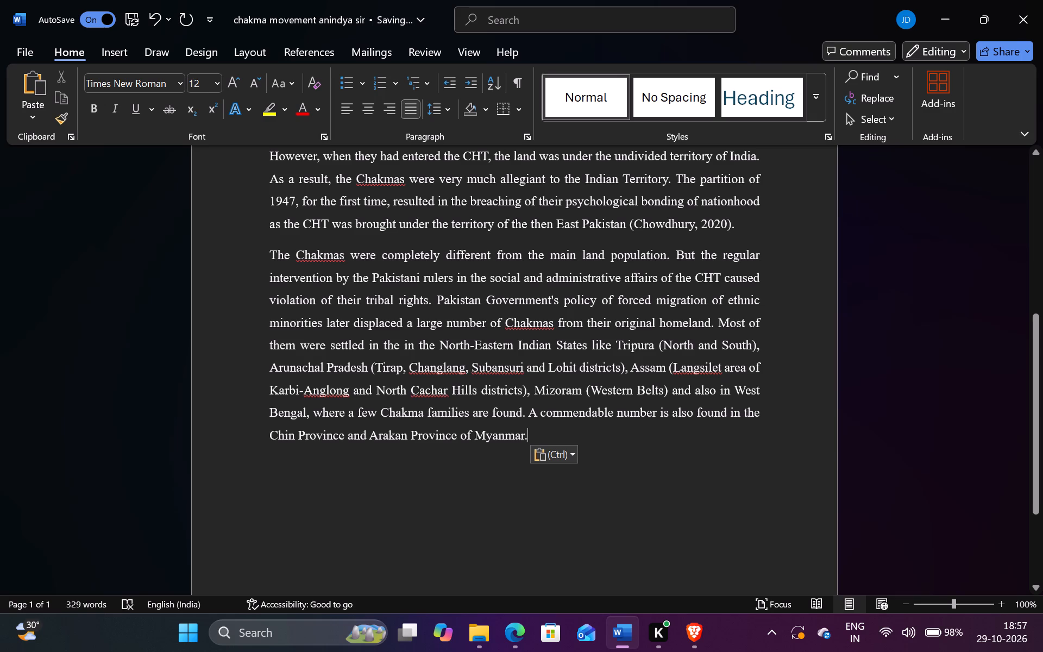
left_click(547, 453)
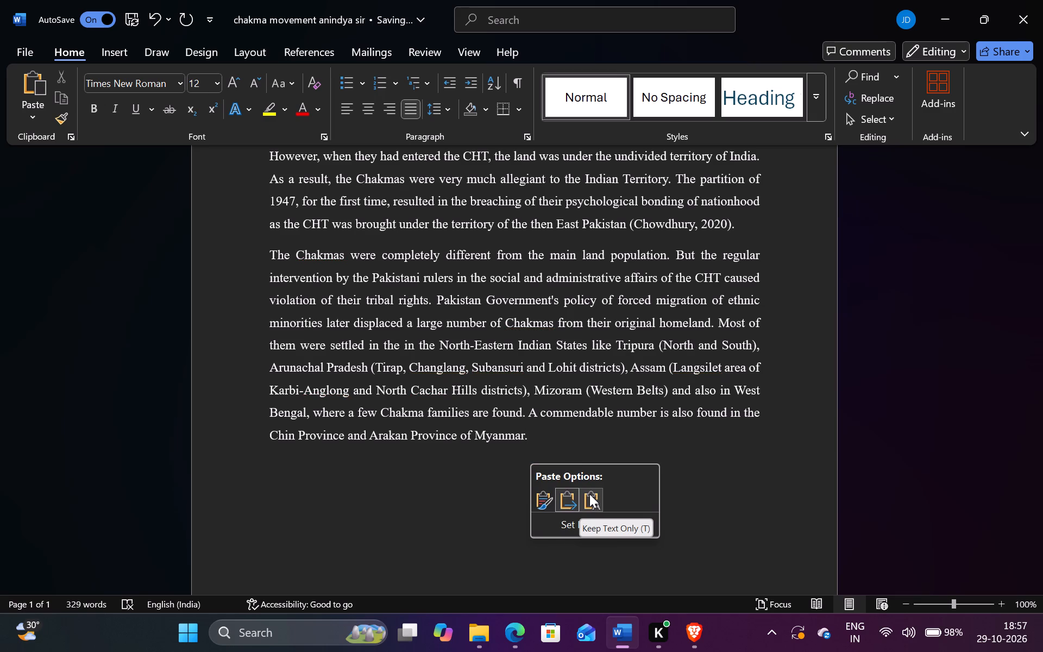
left_click(589, 494)
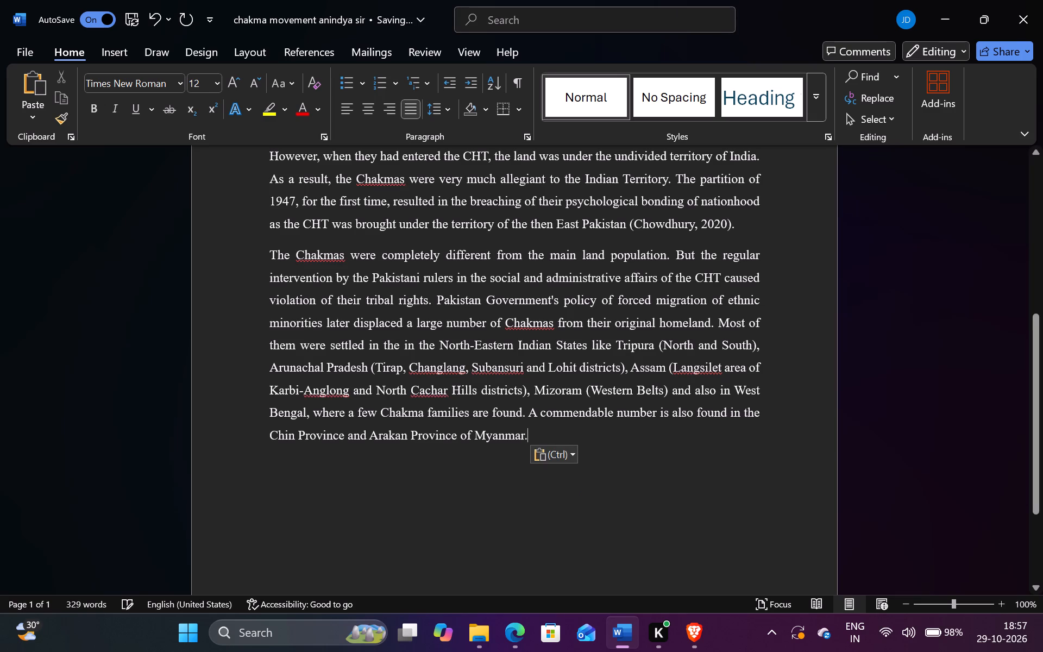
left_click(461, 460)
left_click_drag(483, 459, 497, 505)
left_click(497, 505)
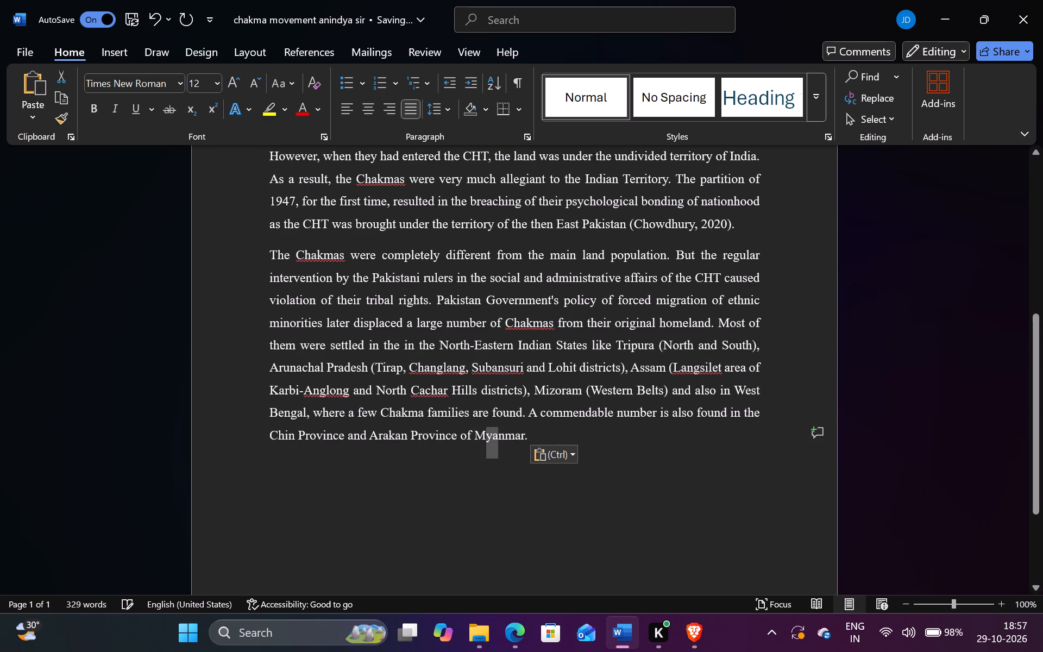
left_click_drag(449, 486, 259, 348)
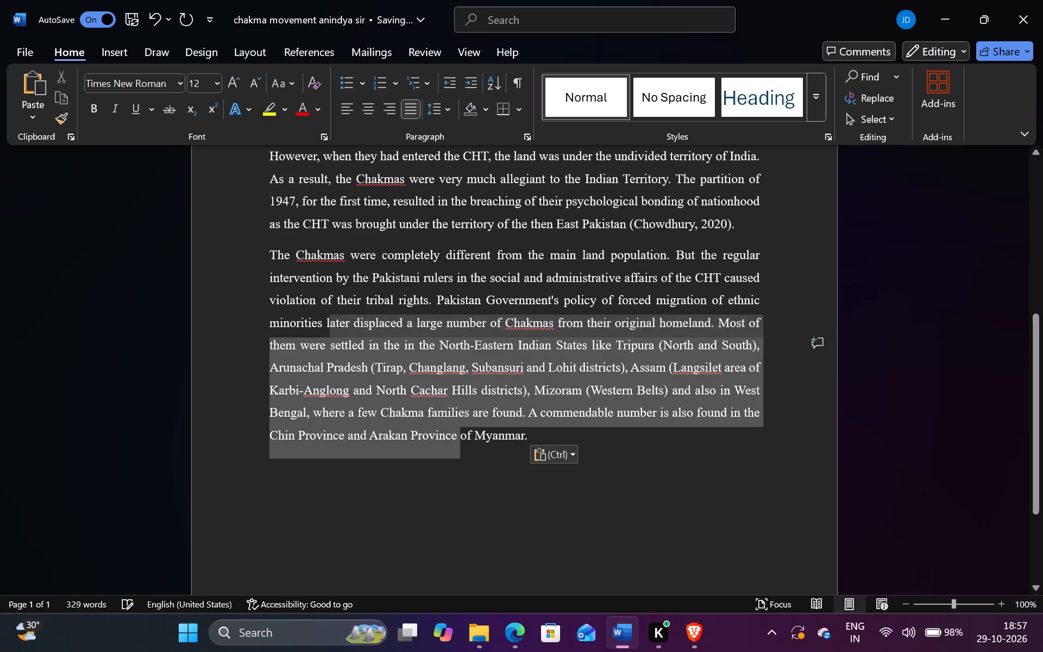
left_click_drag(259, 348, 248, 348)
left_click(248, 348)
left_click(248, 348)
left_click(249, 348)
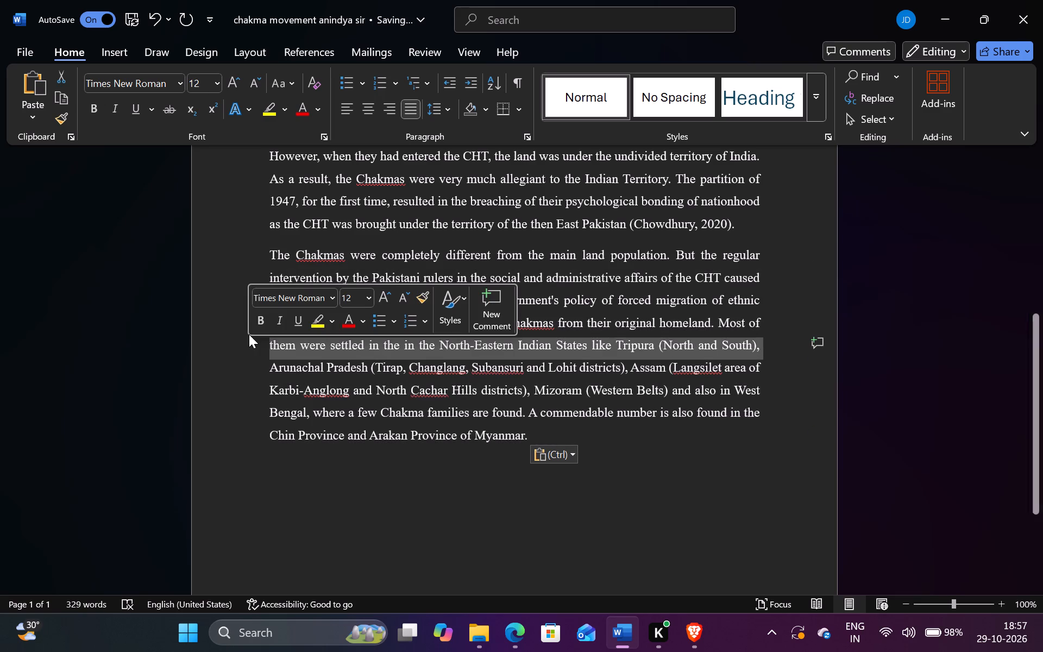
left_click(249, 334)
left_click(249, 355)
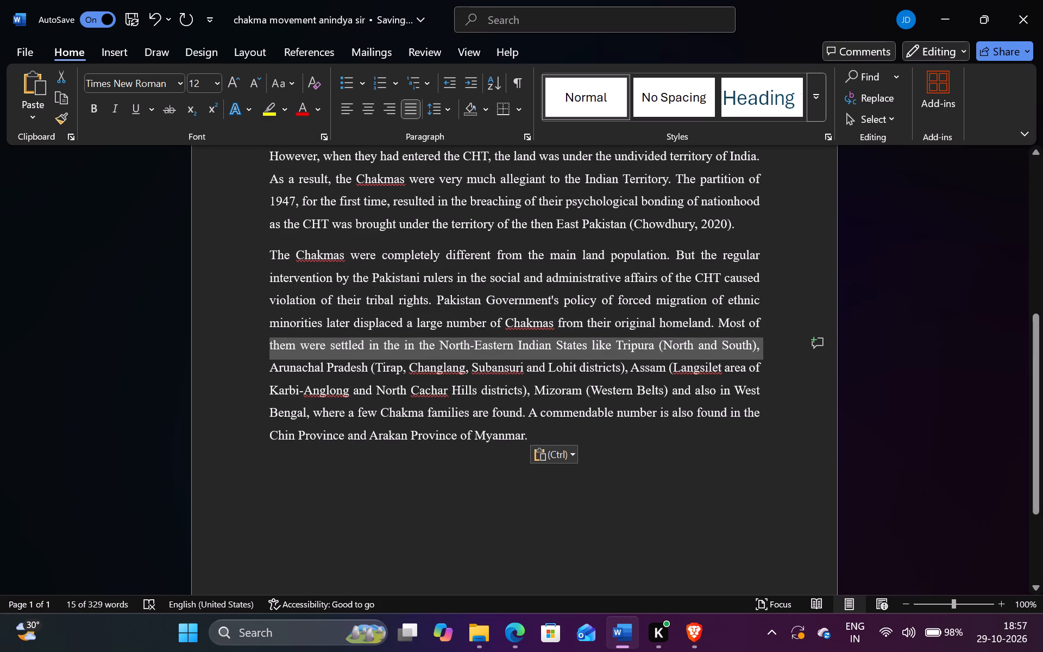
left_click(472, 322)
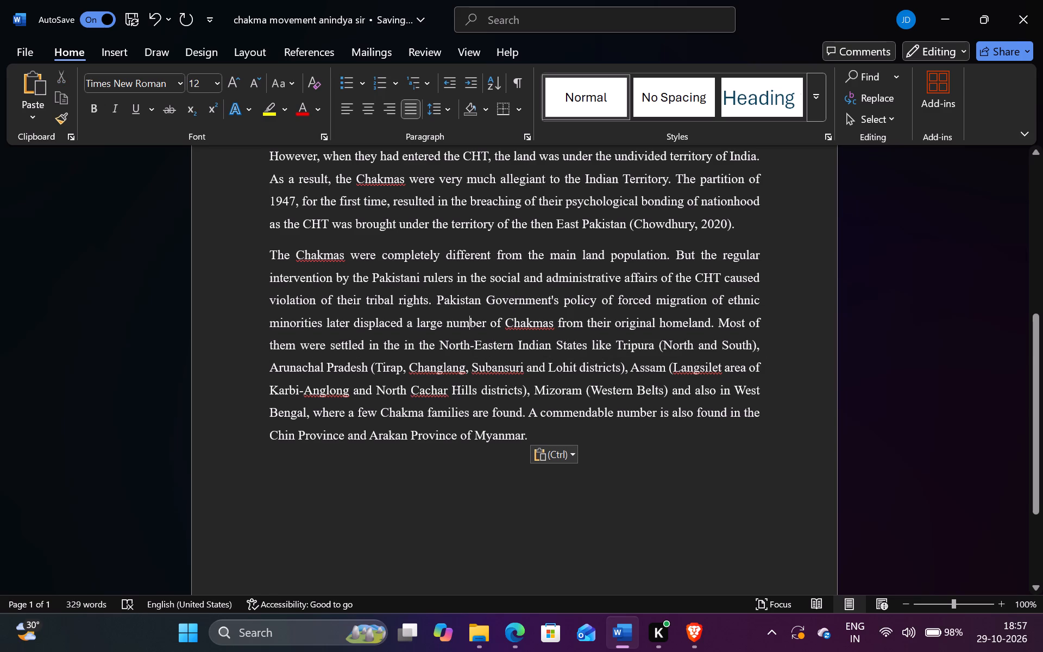
Delete the duplicated "in the" before "North-Eastern Indian States" in the last paragraph.
left_click(435, 347)
key("BackSpace")
key("BackSpace")
key("BackSpace")
key("BackSpace")
key("BackSpace")
key("BackSpace")
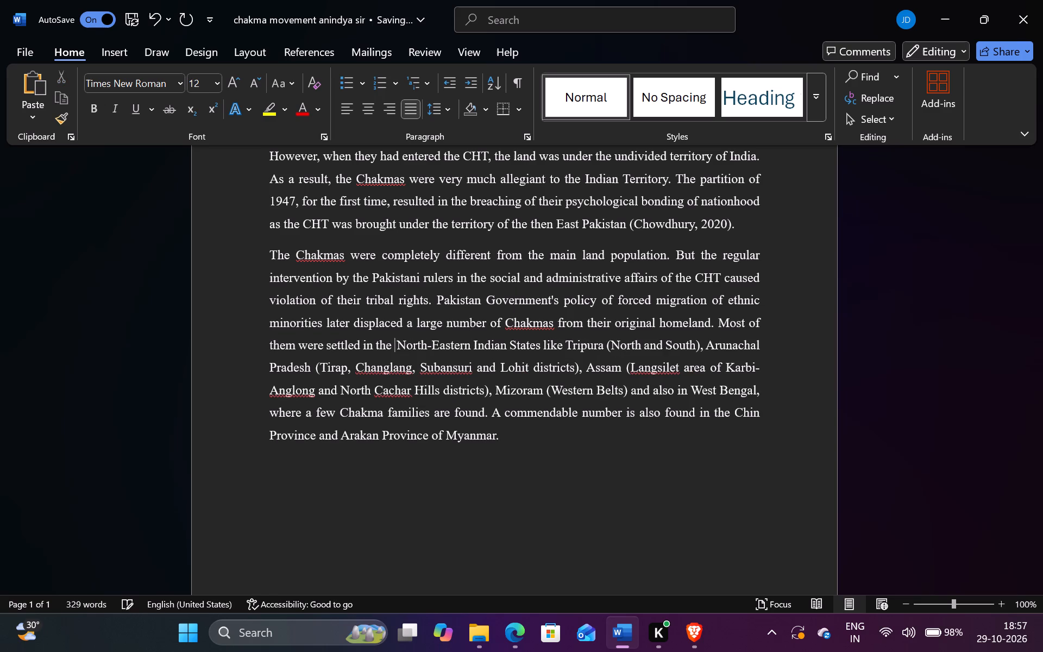
key("BackSpace")
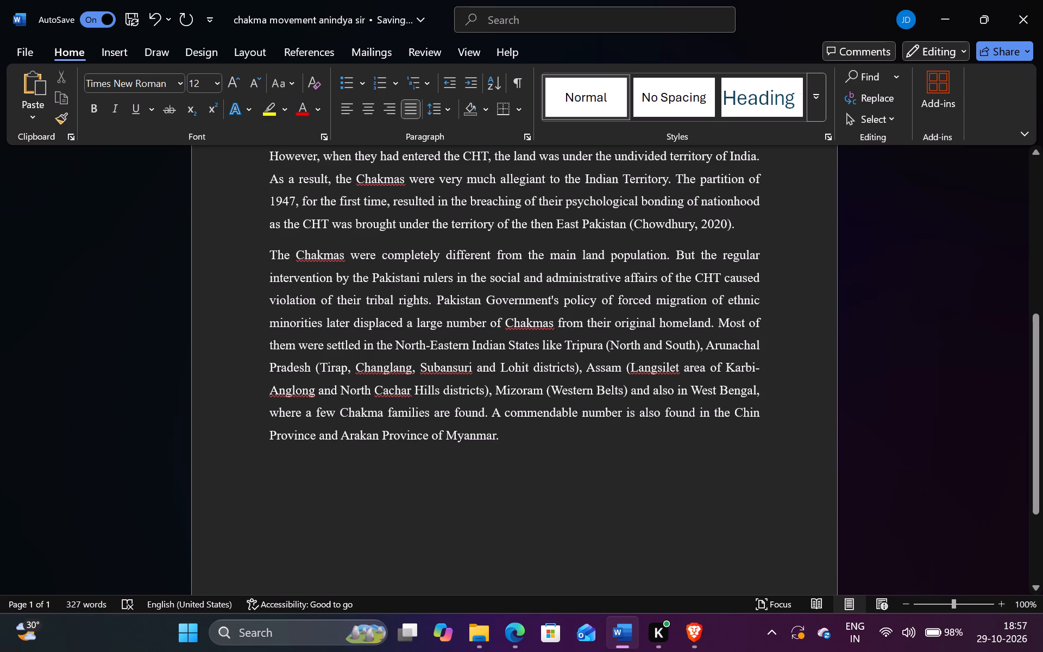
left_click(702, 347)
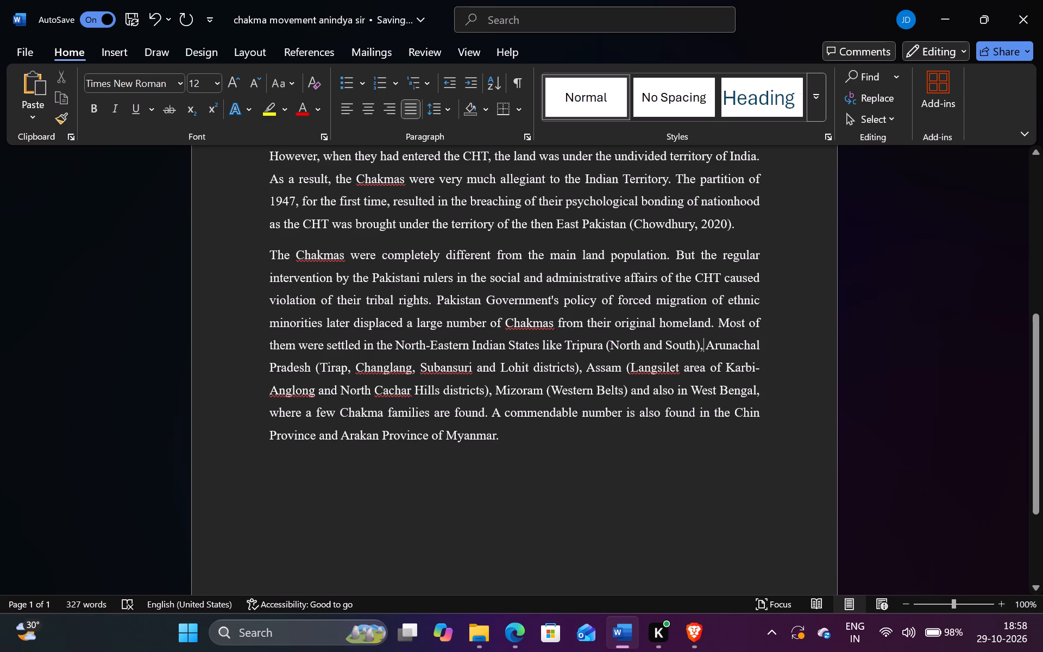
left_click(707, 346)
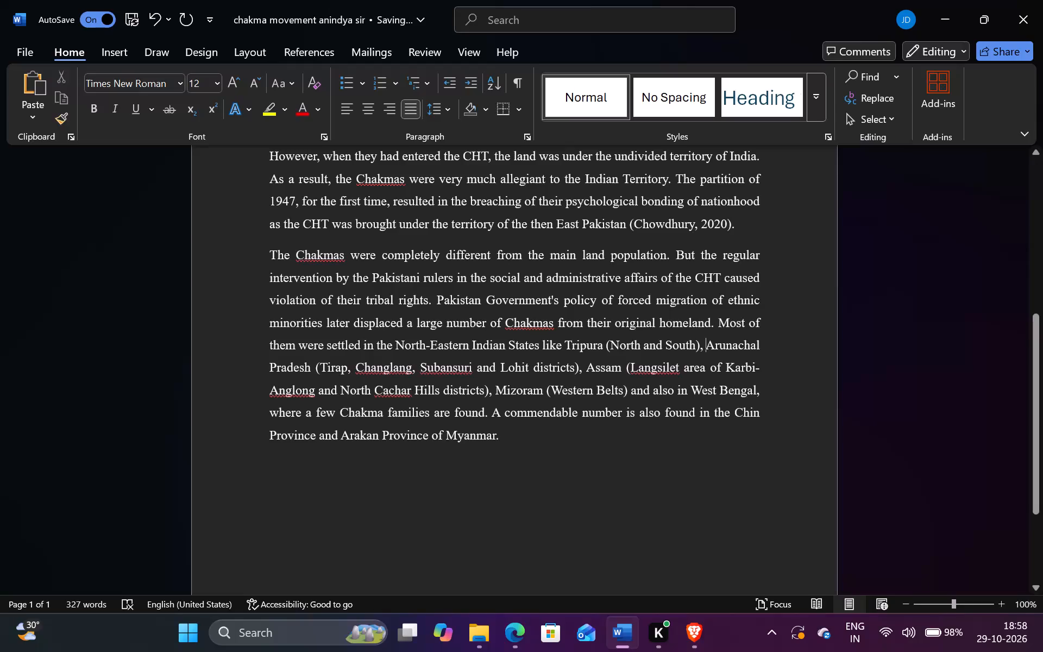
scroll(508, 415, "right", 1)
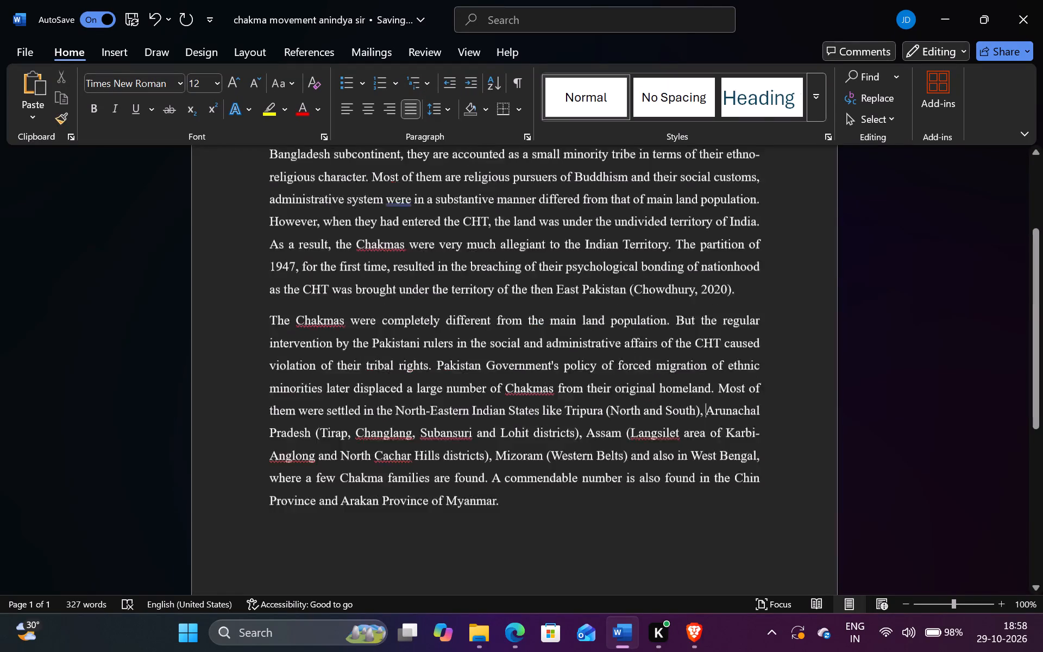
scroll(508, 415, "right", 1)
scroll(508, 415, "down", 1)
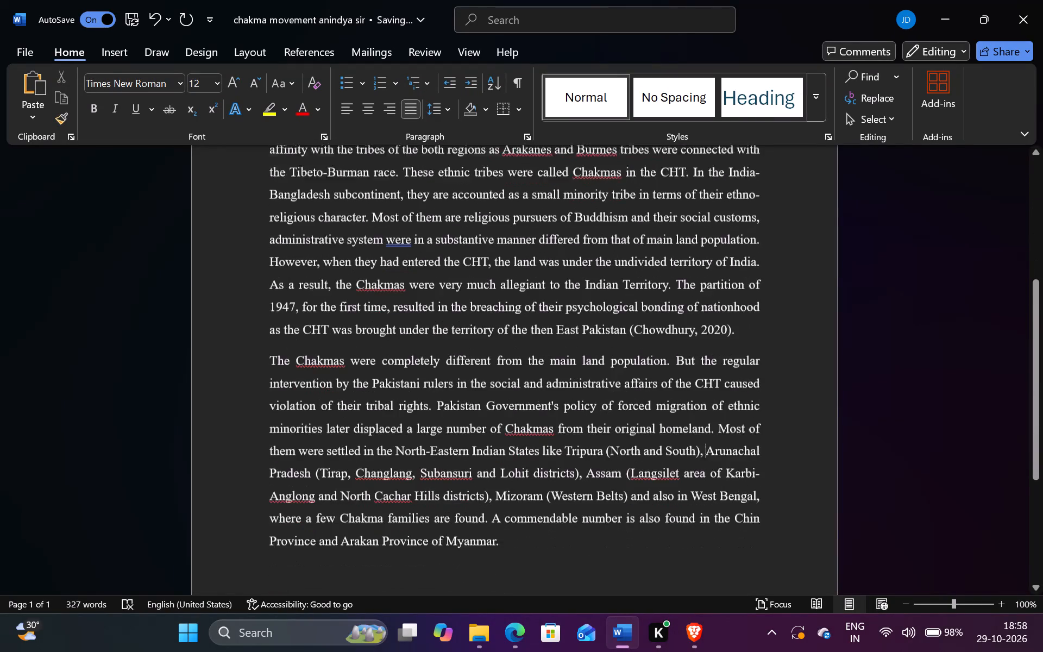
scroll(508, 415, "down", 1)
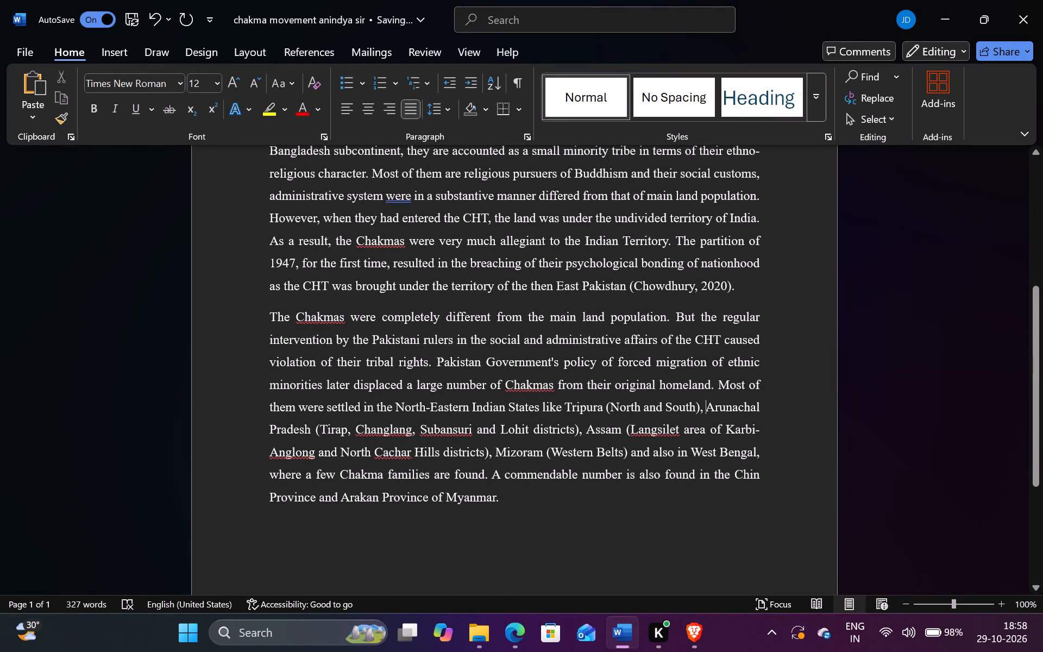
Delete the sentence about the Chin Province and Arakan Province of Myanmar from the end of the last paragraph.
left_click_drag(492, 476, 516, 538)
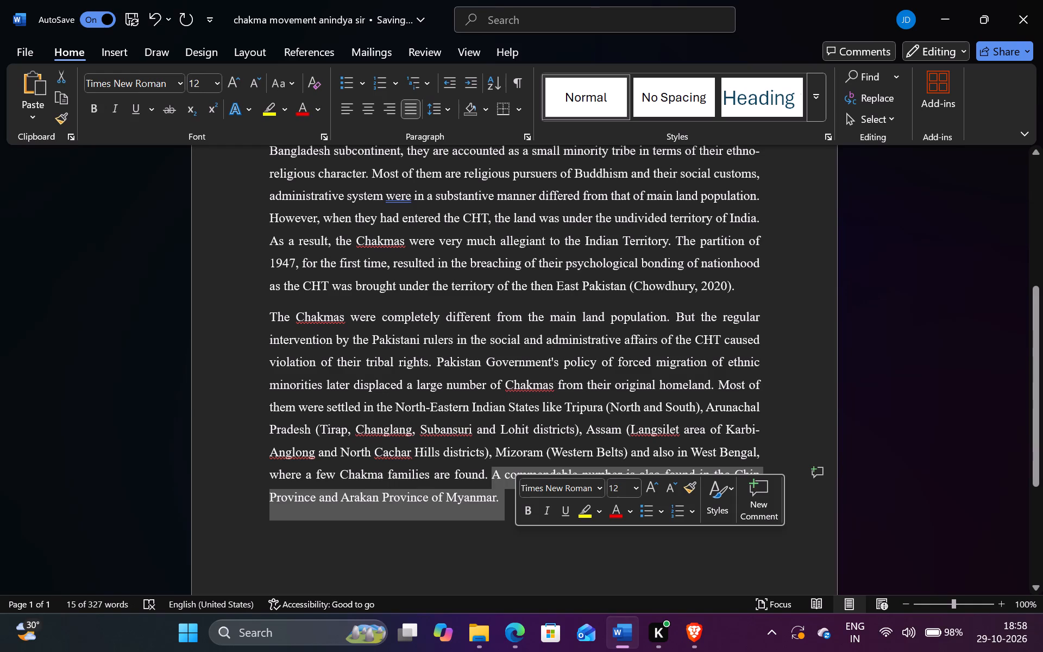
key("BackSpace")
key("BackSpace")
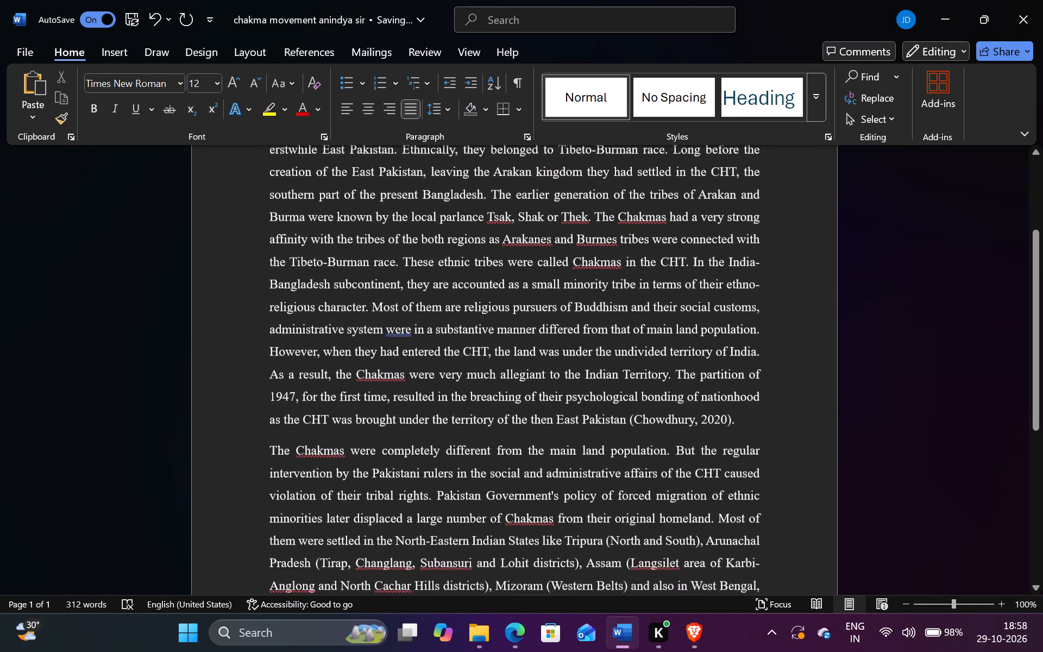
scroll(552, 449, "down", 1)
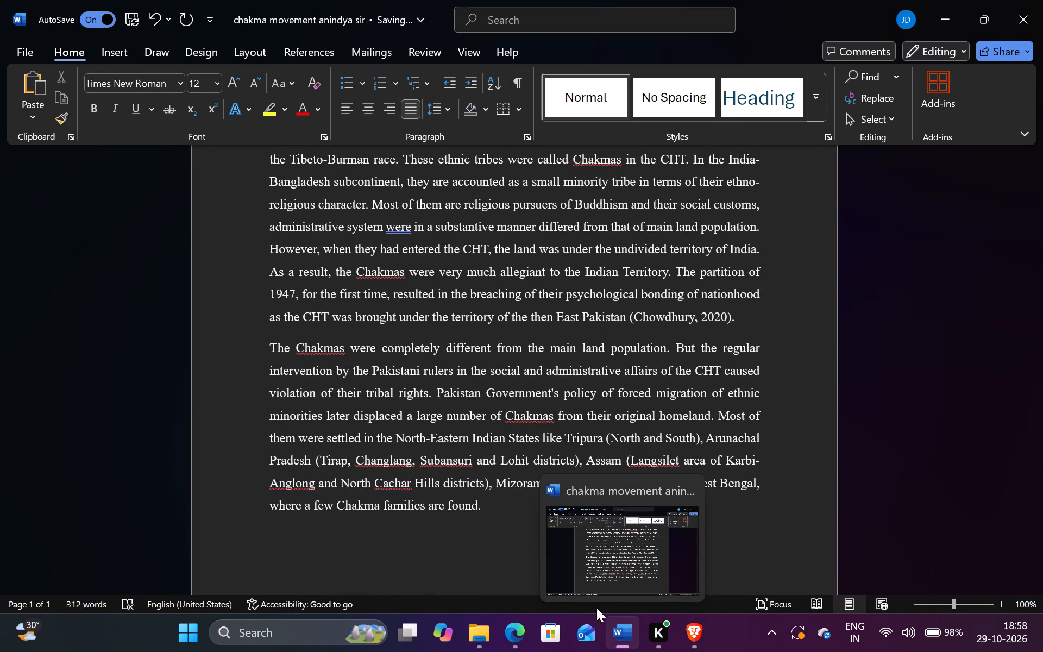
Switch to the source PDF in Edge and review the page 20 passage on the Chakma refugees' settlement and citizenship.
left_click(524, 637)
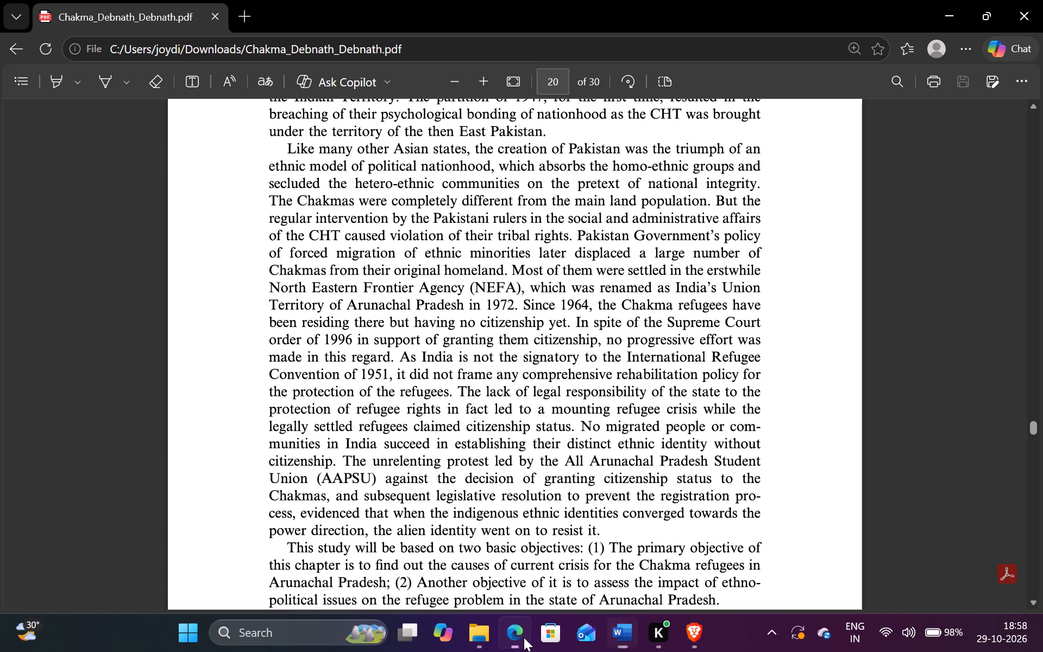
scroll(561, 521, "down", 1)
scroll(561, 521, "up", 1)
right_click(561, 521)
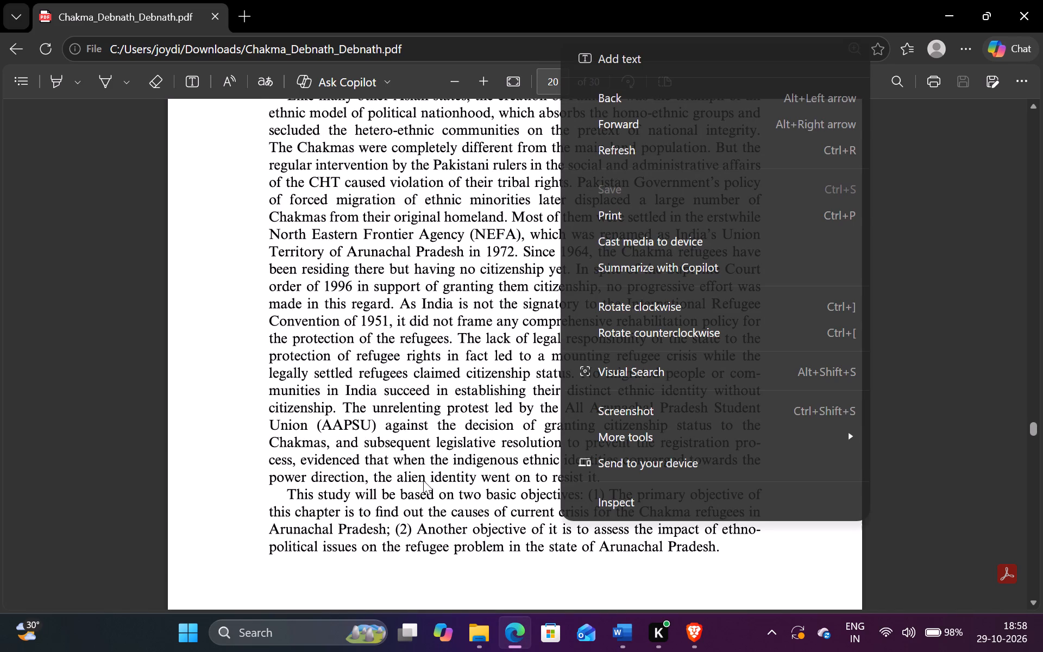
left_click(387, 367)
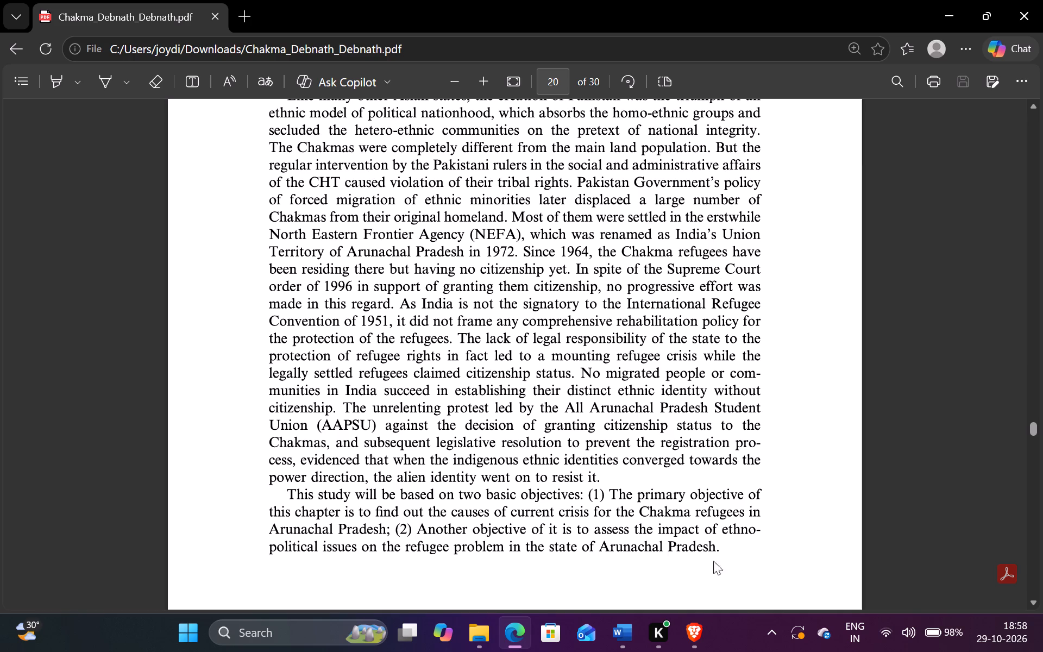
Switch to the chakmalibrary.net article in Brave and read from the Chakmas' names and British-era history into "MASS DISPLACEMENT OF THE CHAKMAS".
left_click(700, 641)
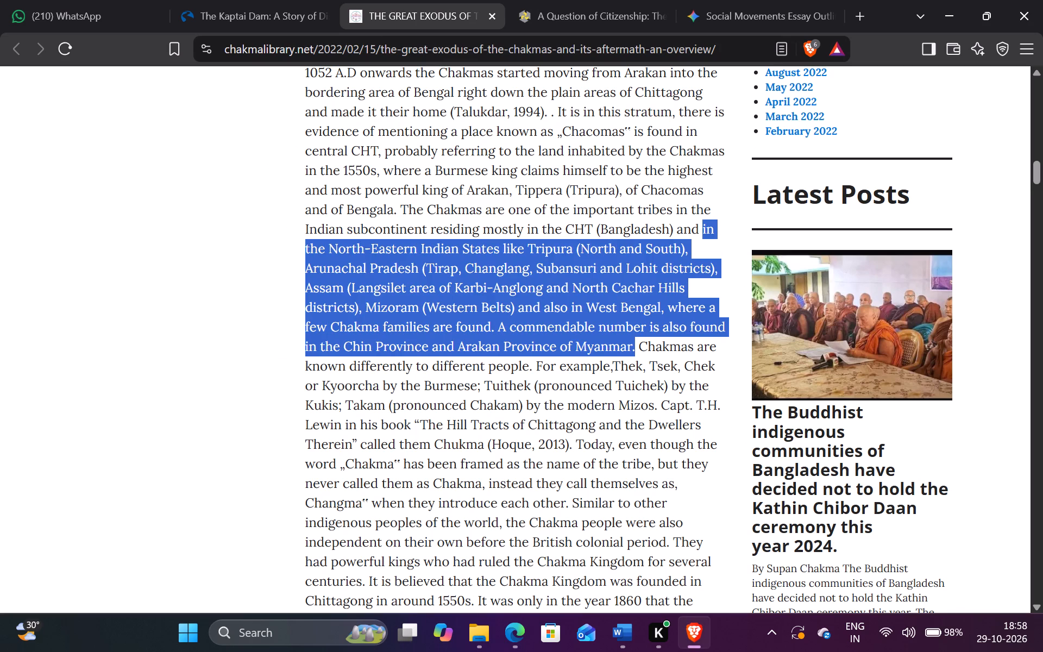
left_click(529, 416)
scroll(529, 416, "down", 2)
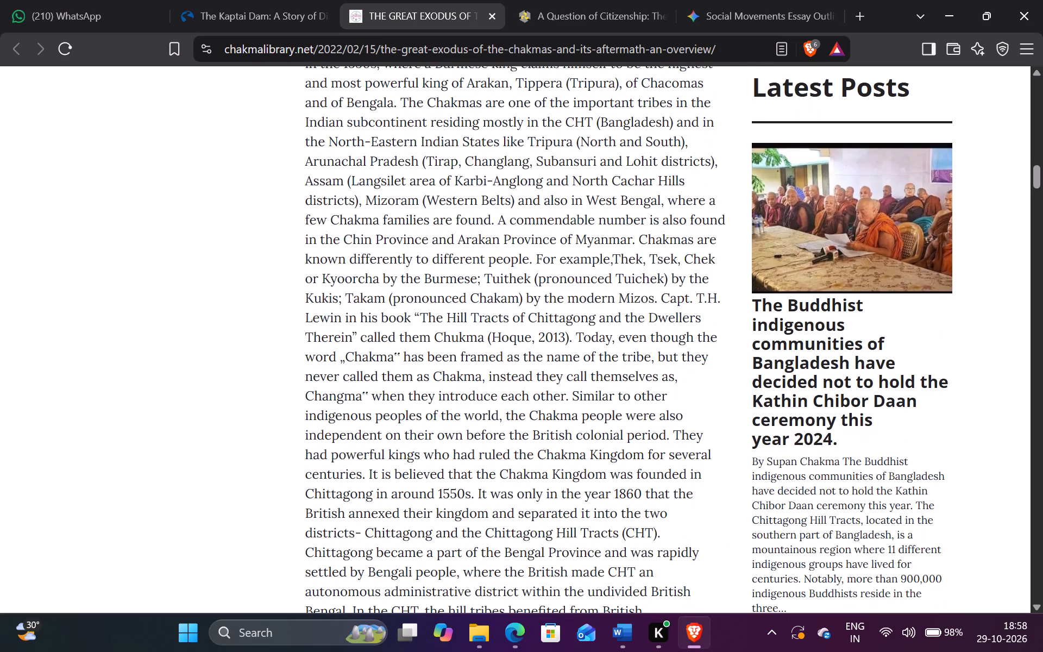
scroll(516, 319, "down", 1)
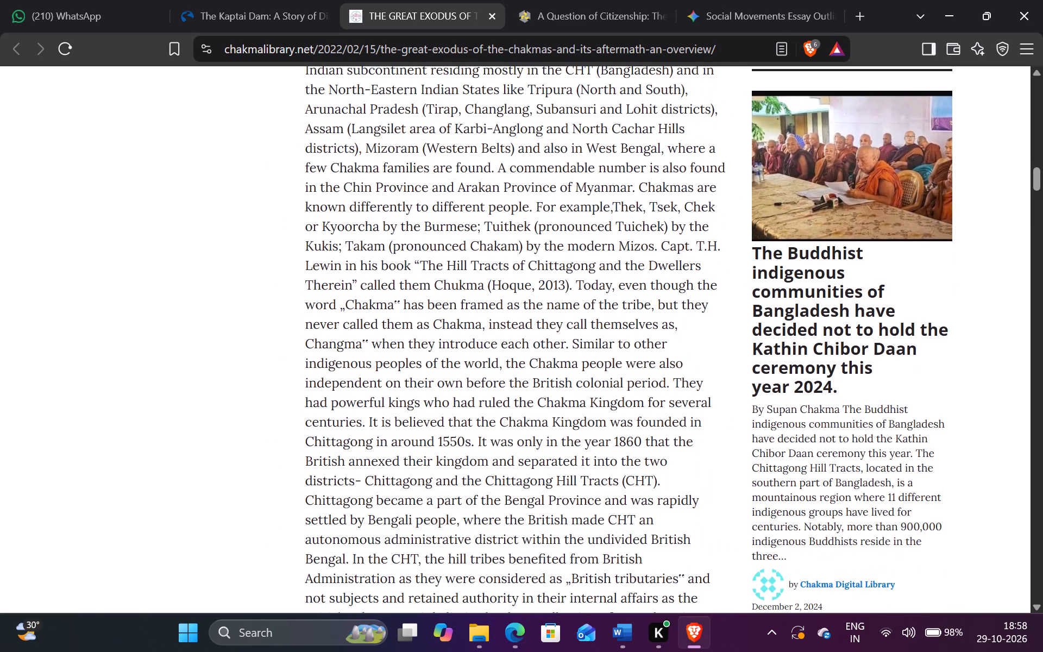
scroll(516, 319, "down", 2)
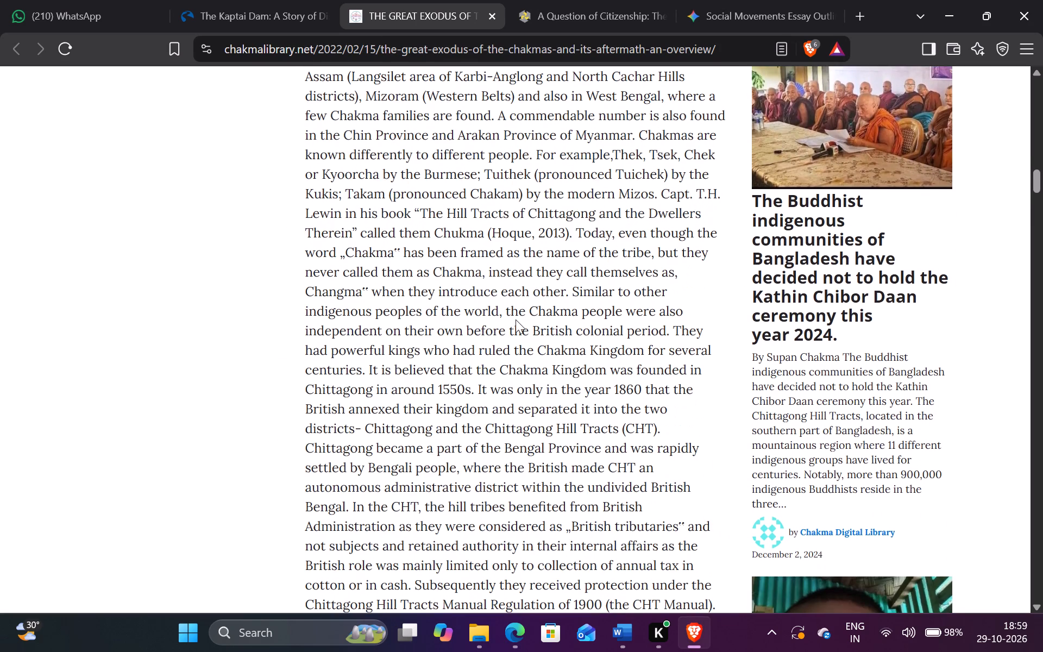
scroll(516, 319, "down", 2)
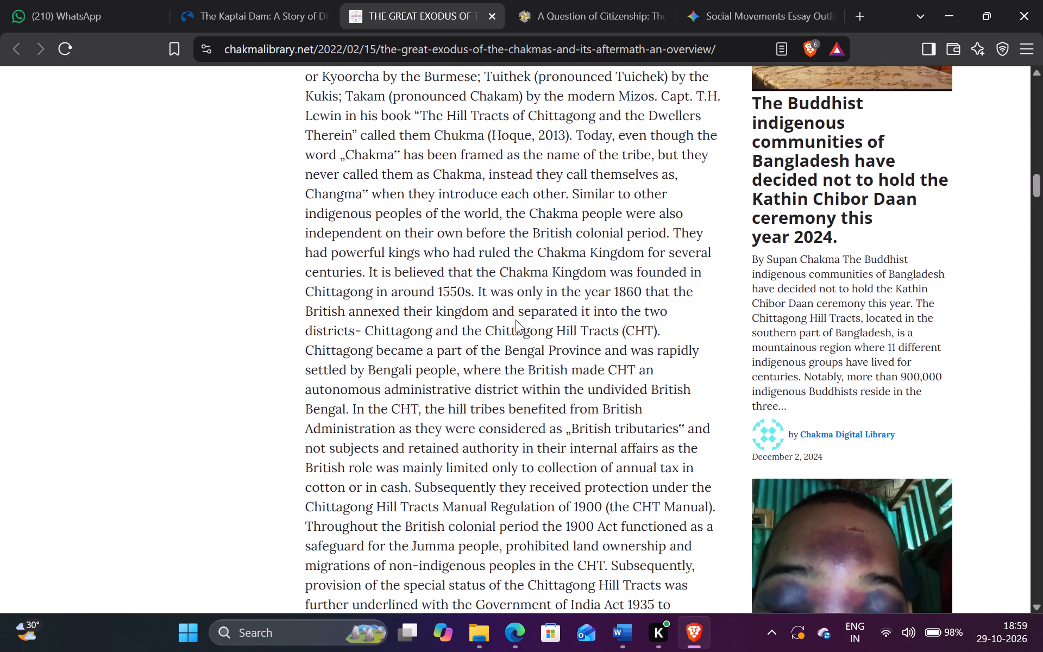
scroll(516, 319, "down", 3)
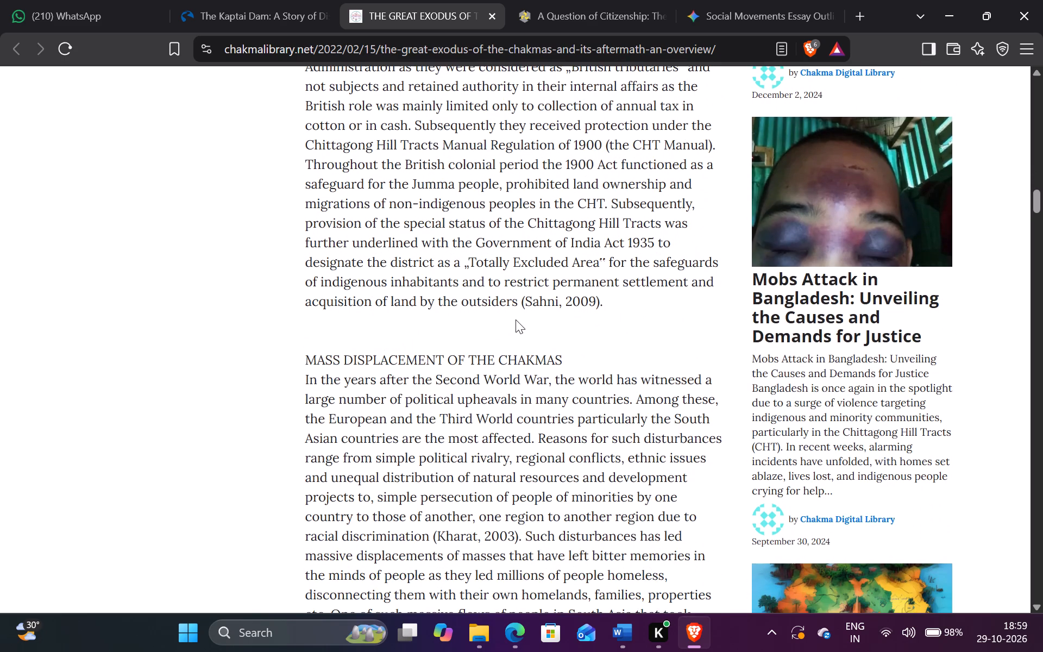
scroll(516, 319, "down", 2)
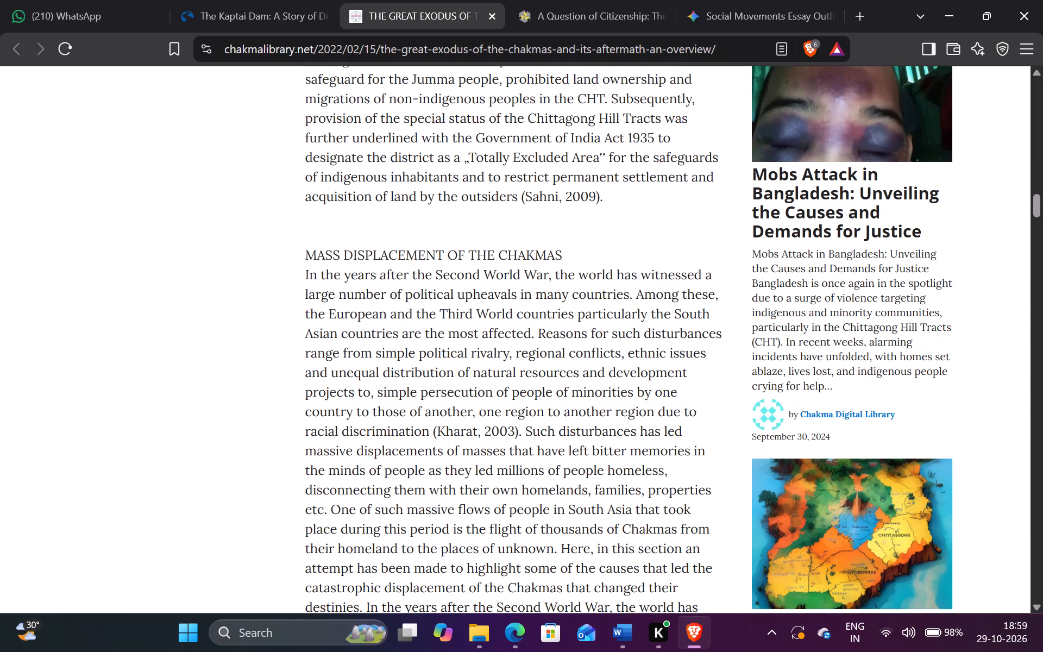
Return to the source PDF in Edge and reread page 20 on the refugees' citizenship and the chapter's objectives, comparing with the Word document.
left_click(531, 643)
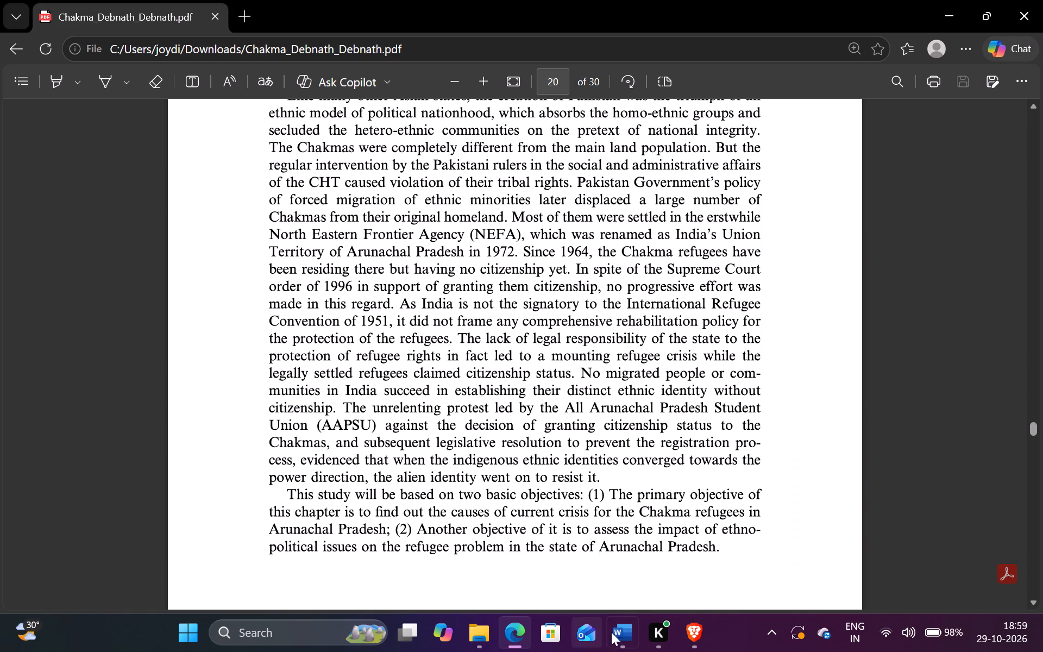
left_click(626, 635)
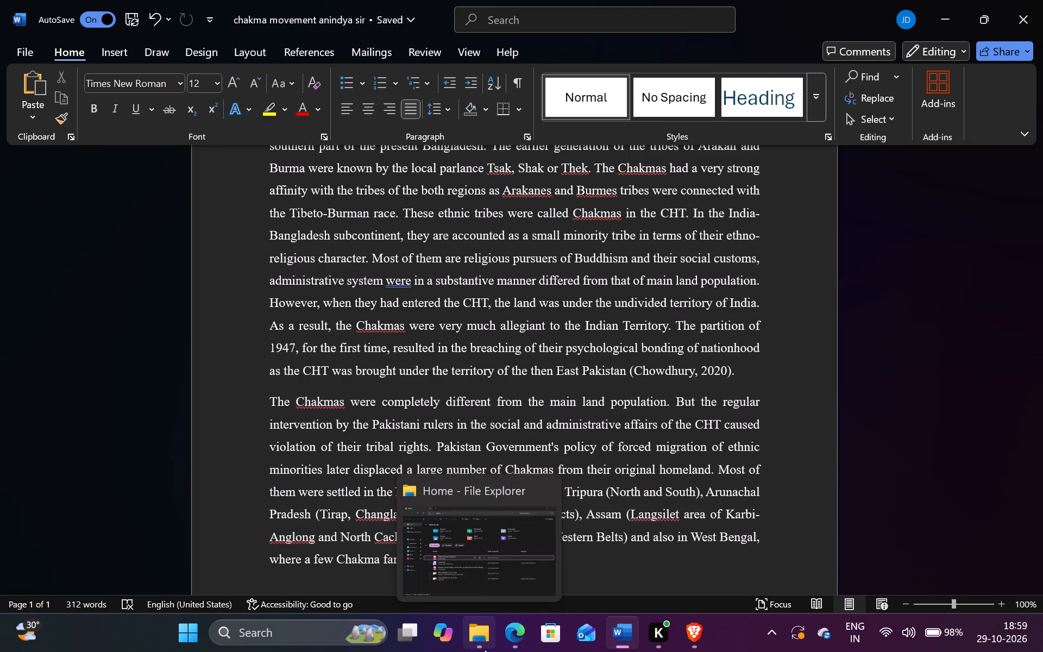
left_click(513, 637)
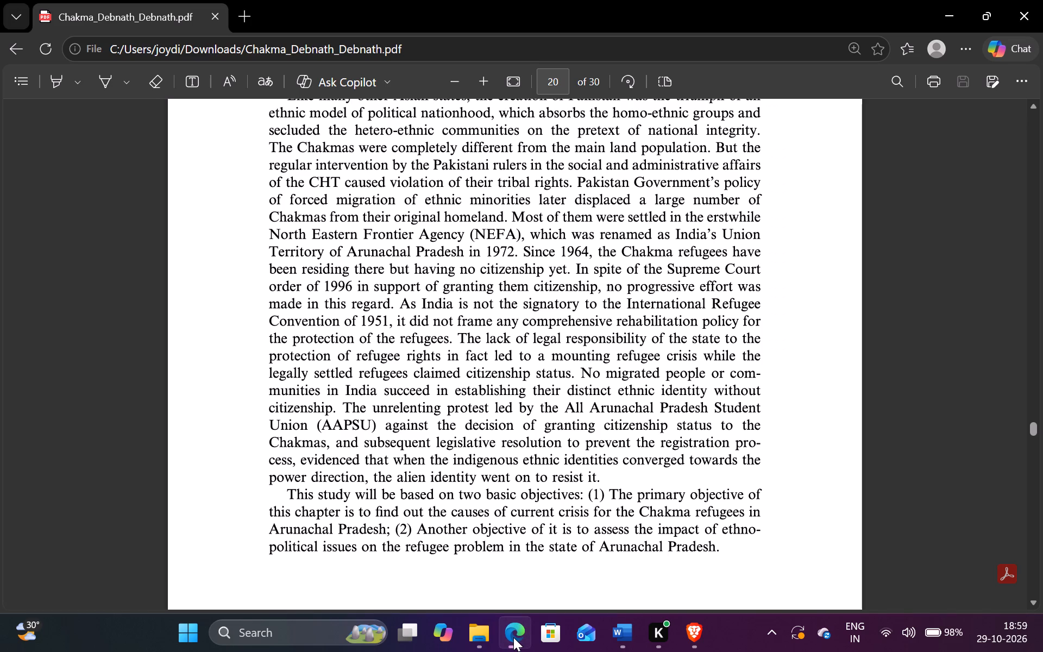
scroll(513, 456, "right", 1)
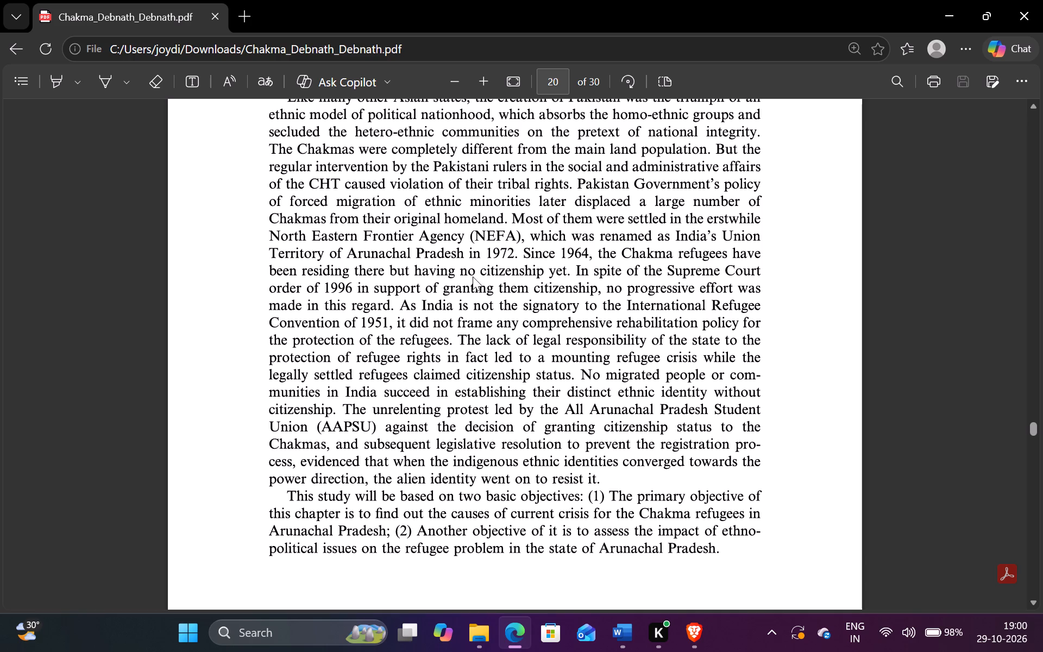
Switch to the Word document and review its paragraphs on the Chakmas' origins, displacement and settlement.
left_click(618, 618)
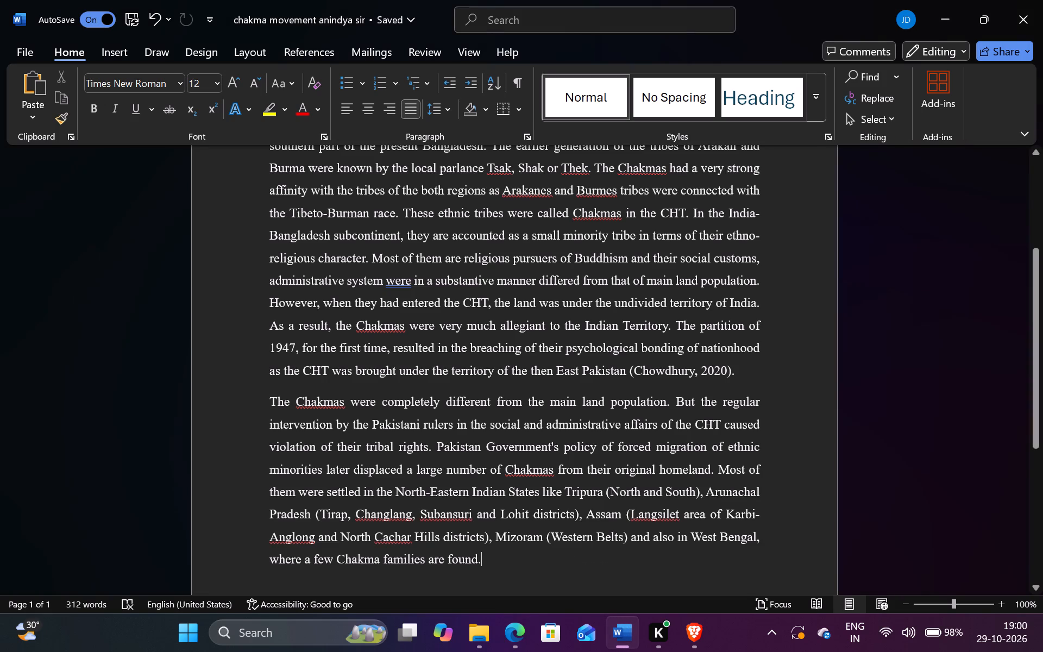
scroll(530, 457, "up", 3)
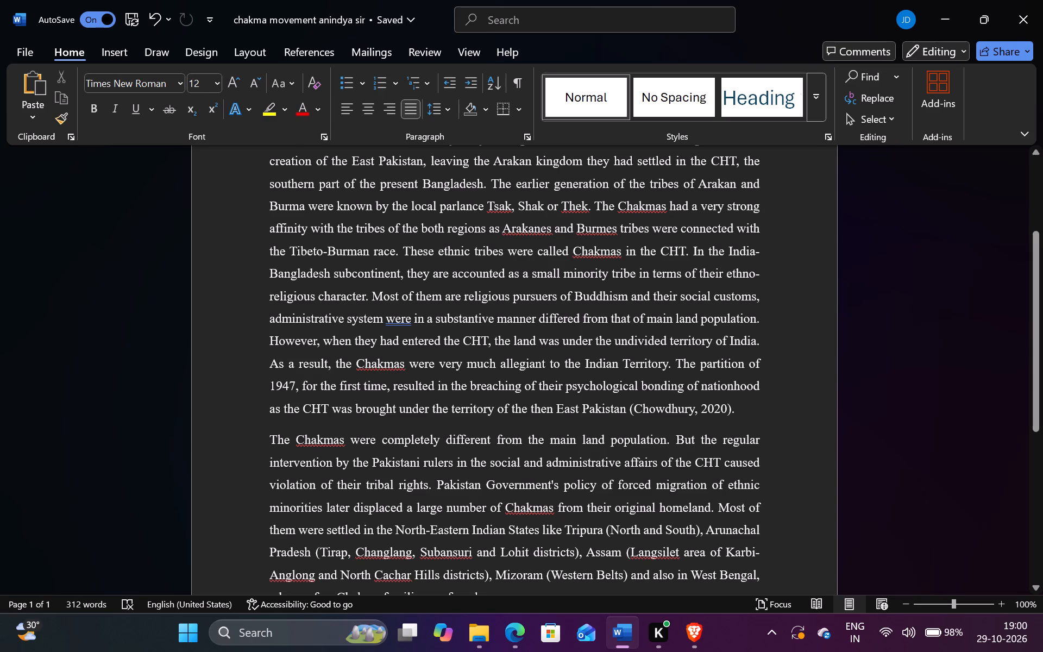
scroll(620, 394, "down", 1)
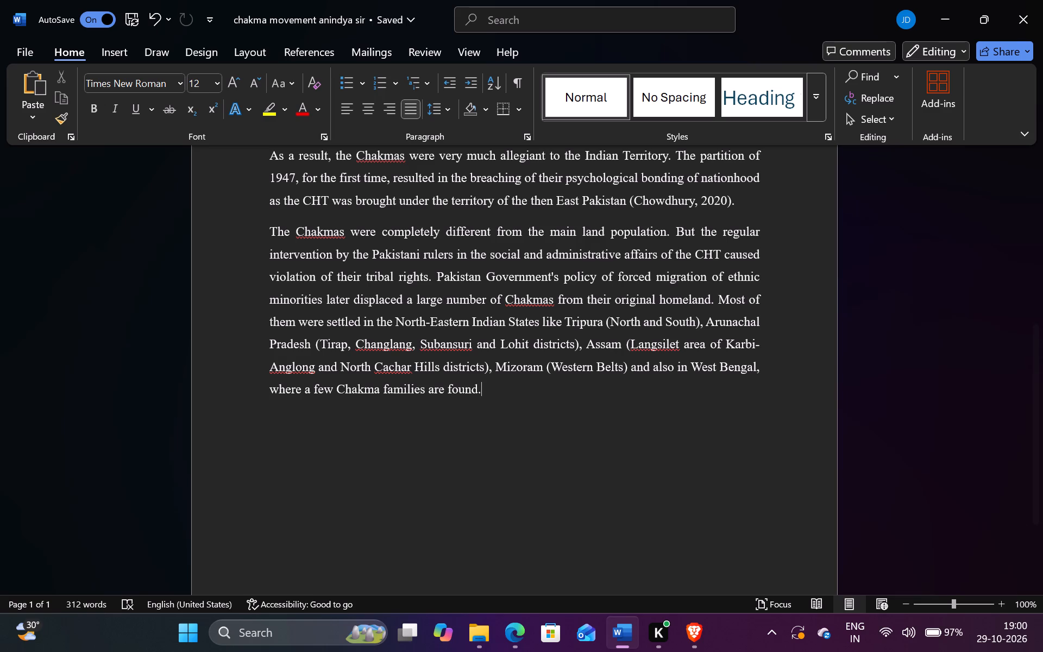
scroll(558, 421, "up", 2)
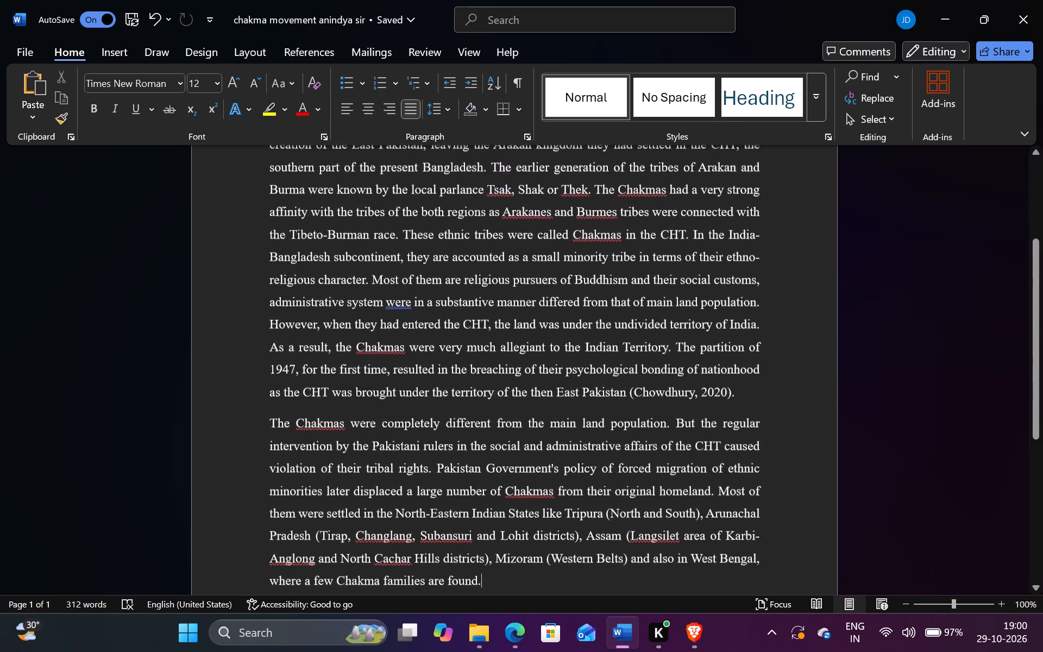
scroll(558, 421, "up", 3)
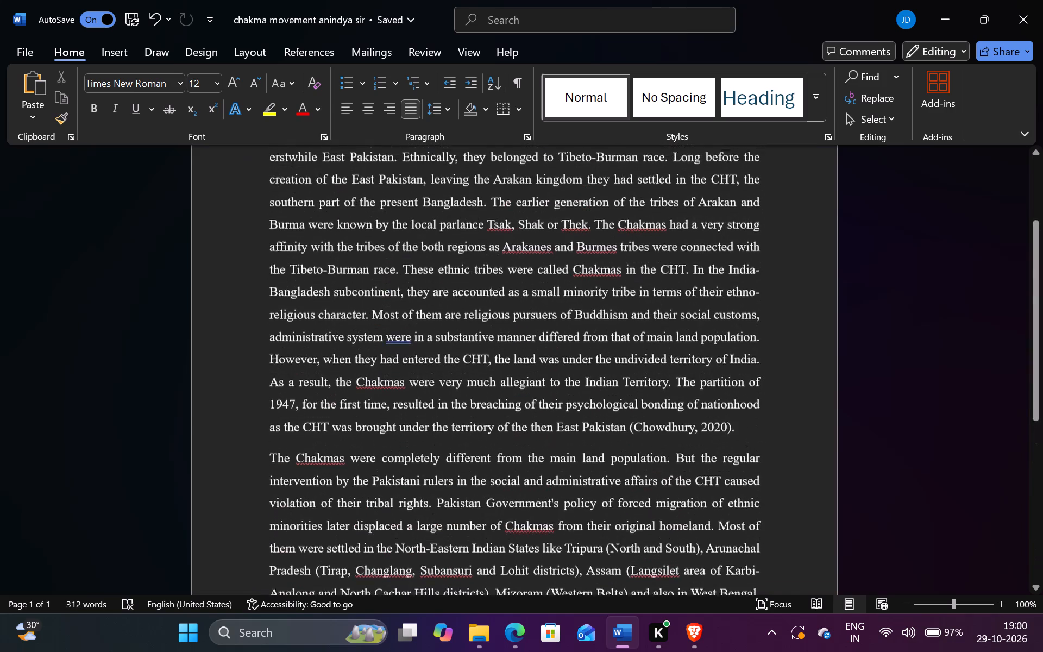
scroll(558, 421, "up", 1)
scroll(558, 421, "down", 1)
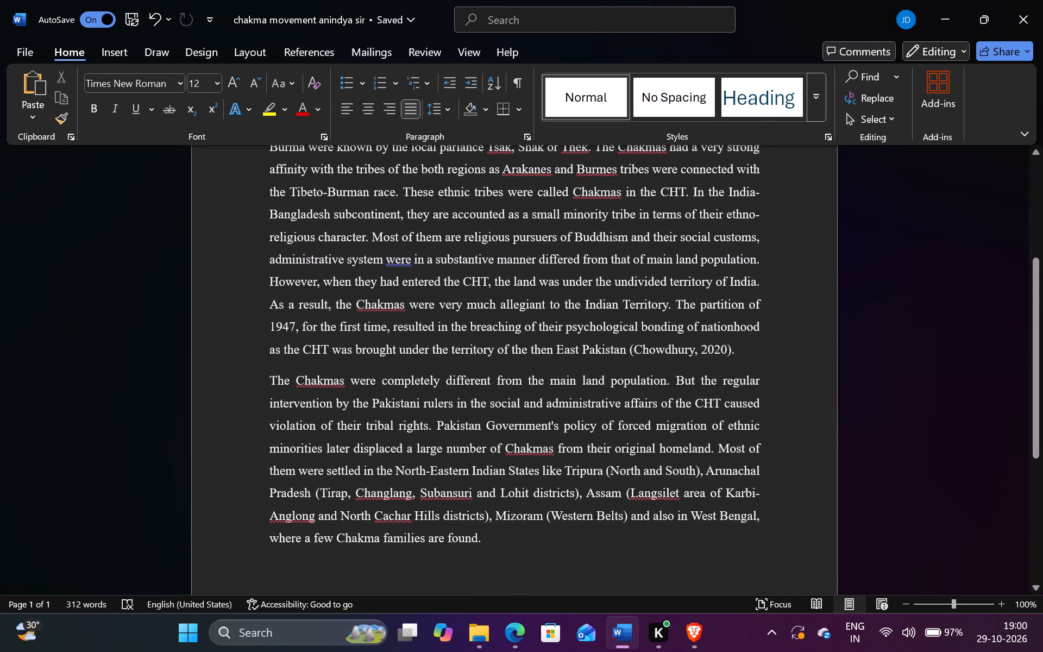
scroll(558, 421, "down", 1)
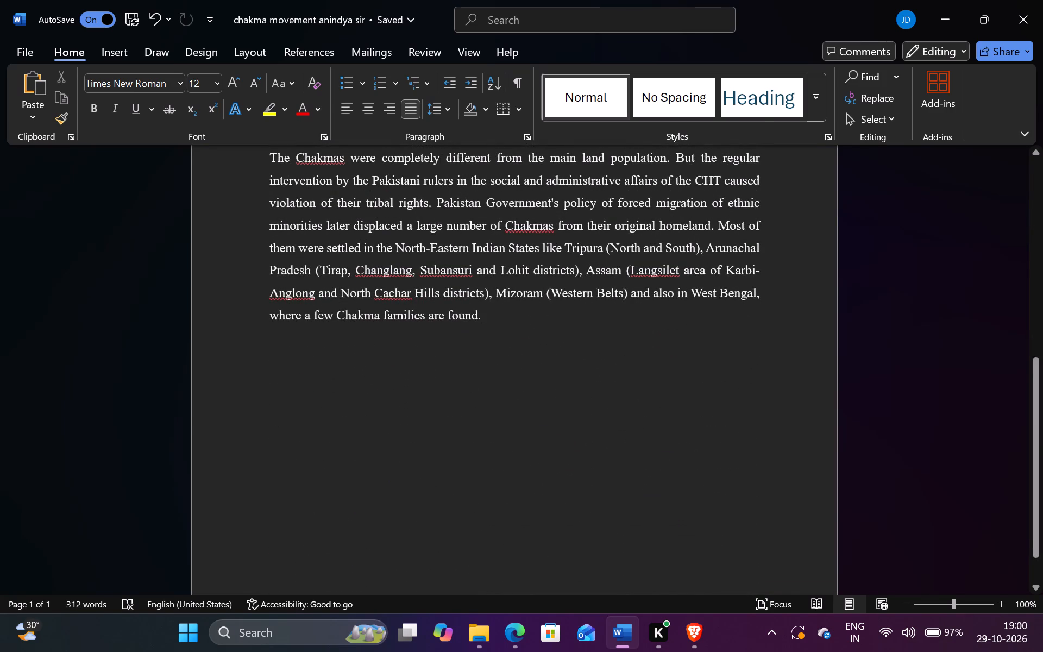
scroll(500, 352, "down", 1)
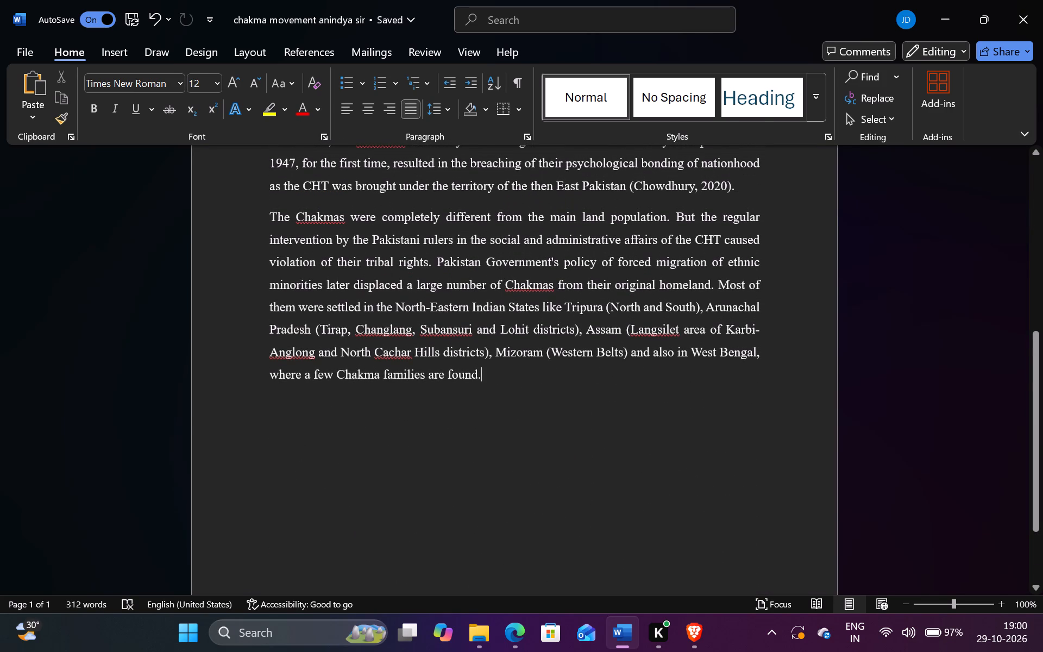
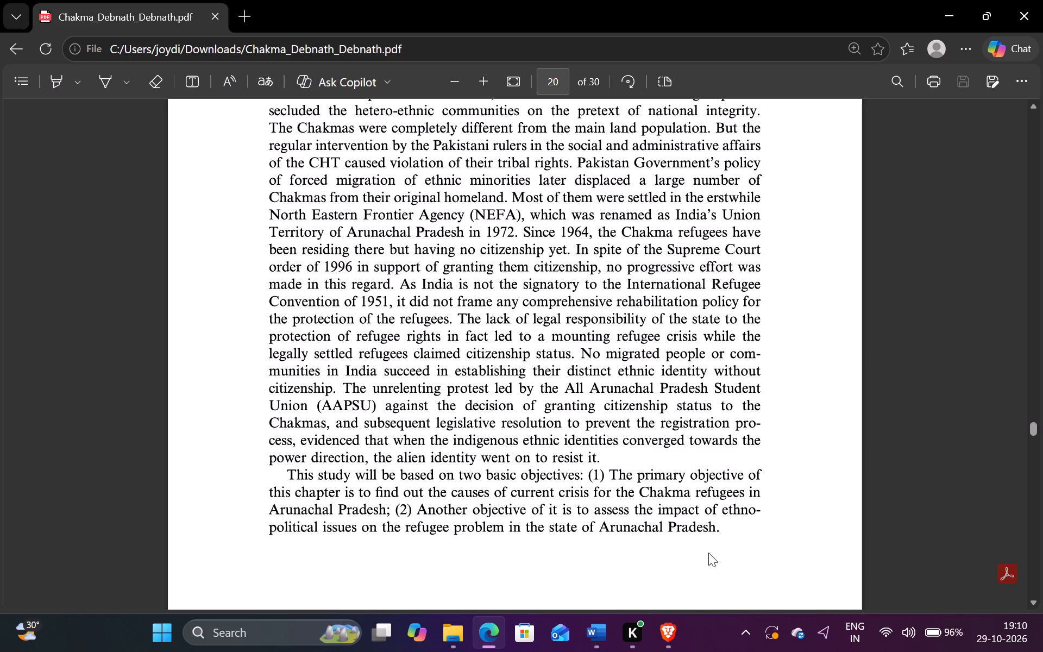
Switch to the Word document and reread the introduction's paragraphs on the Chakmas' origins, forced migration and settlement in the north-eastern states.
left_click(596, 621)
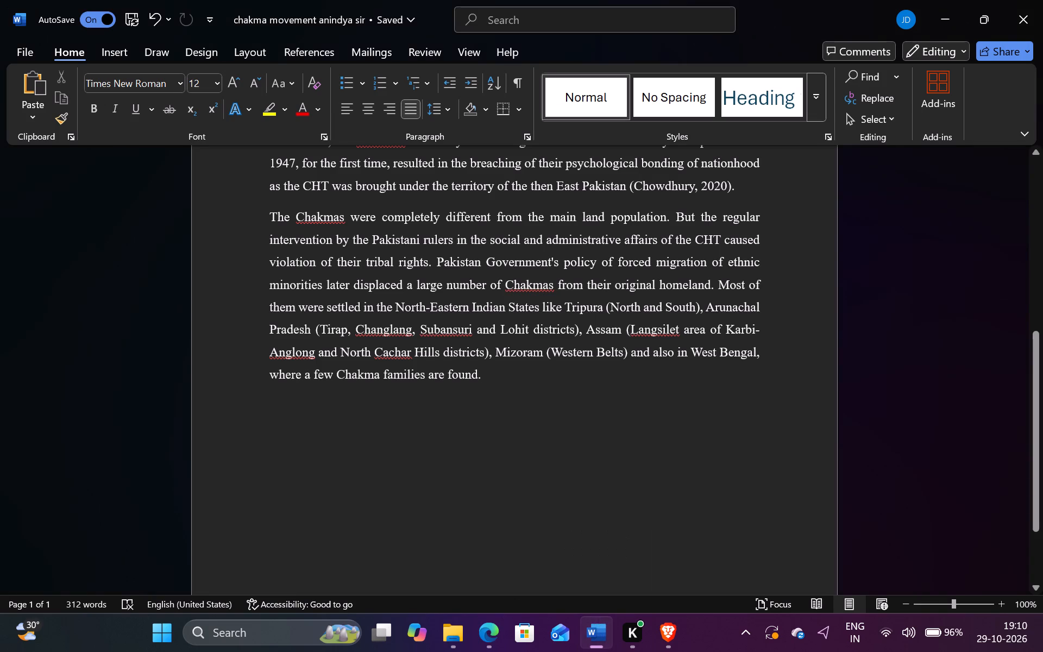
scroll(418, 493, "up", 3)
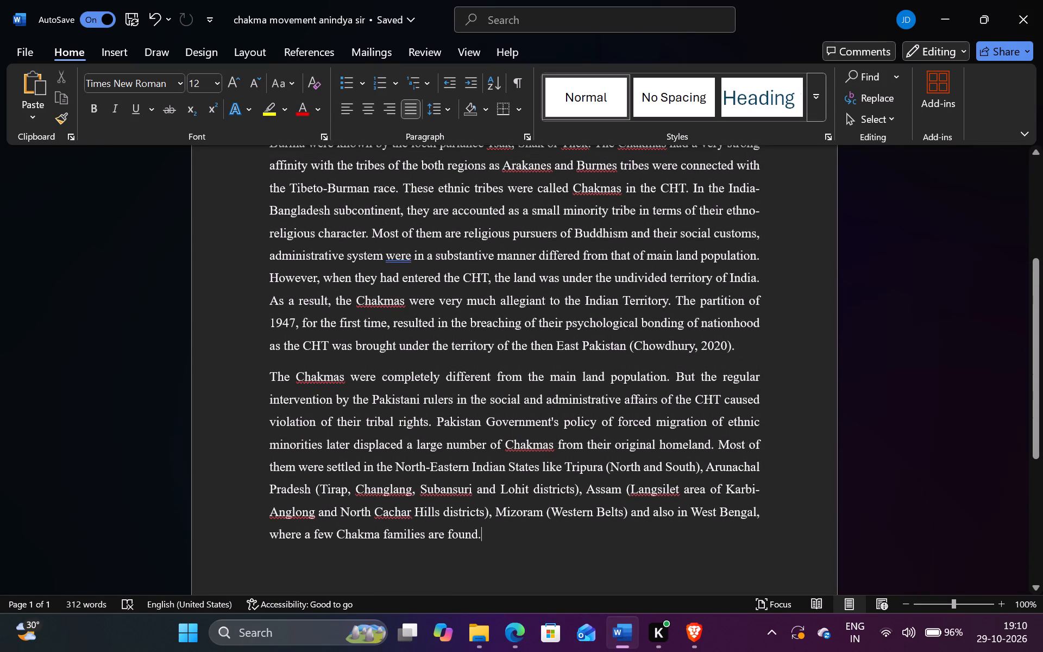
scroll(418, 493, "up", 3)
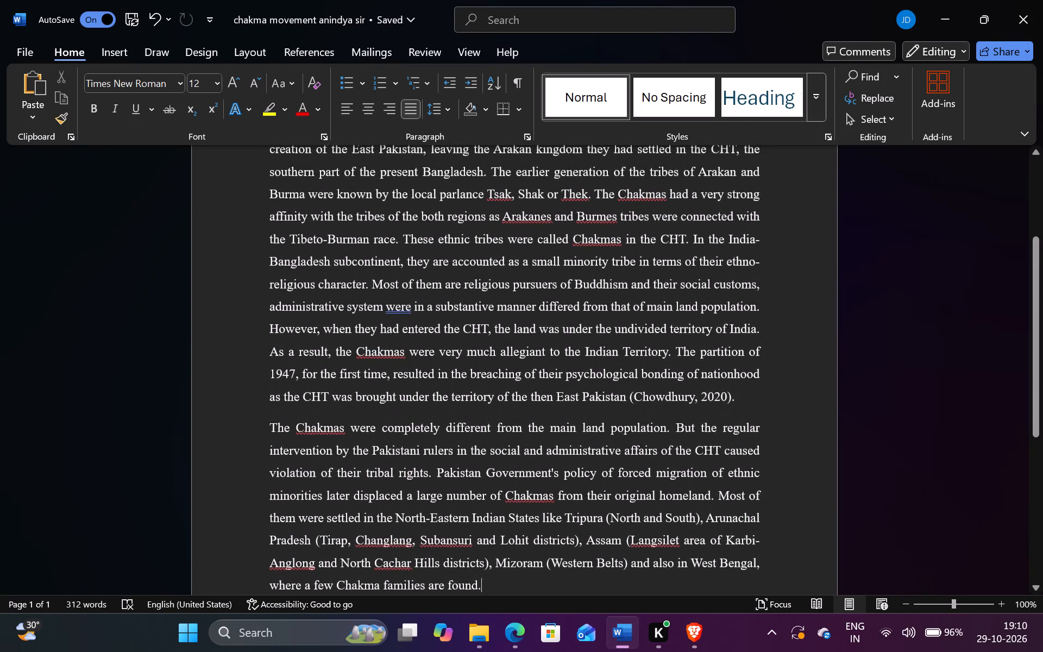
scroll(418, 493, "up", 1)
scroll(418, 493, "down", 1)
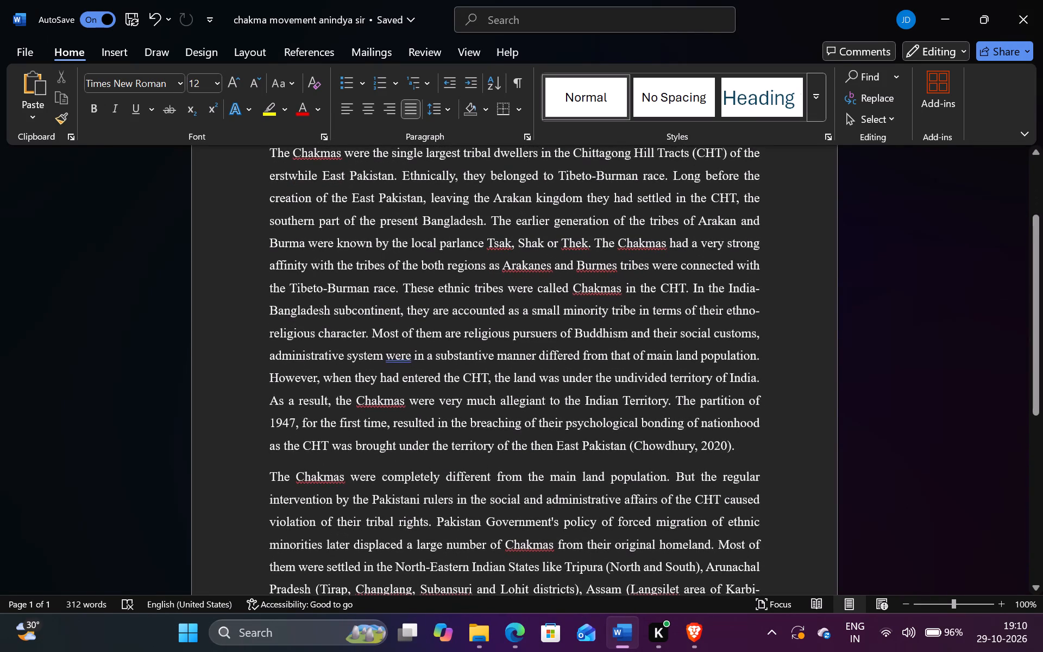
scroll(393, 452, "down", 1)
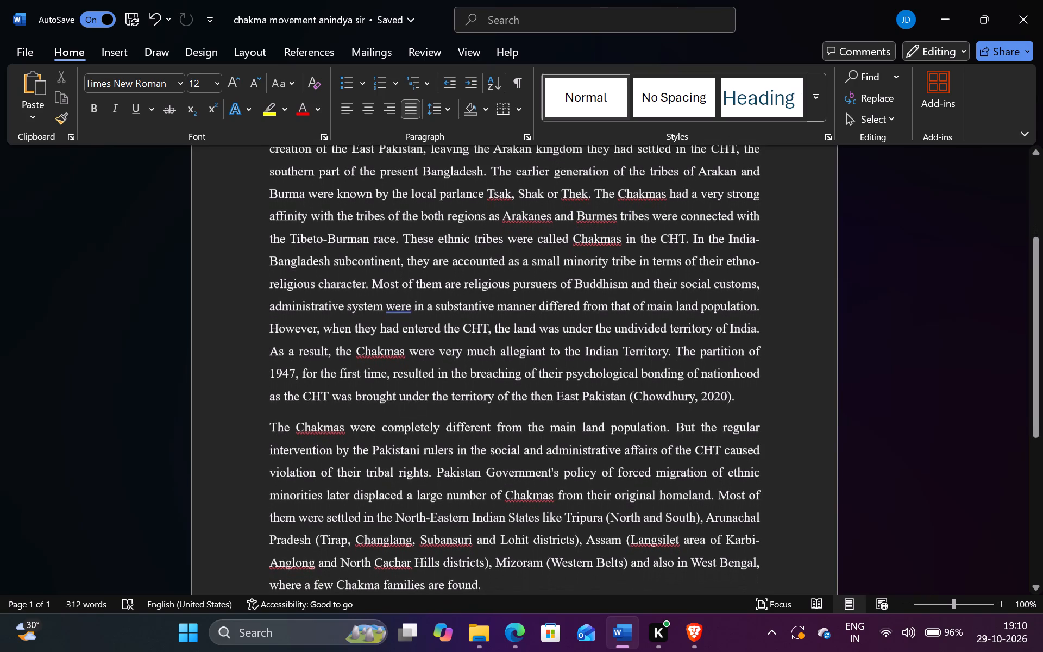
scroll(393, 452, "up", 1)
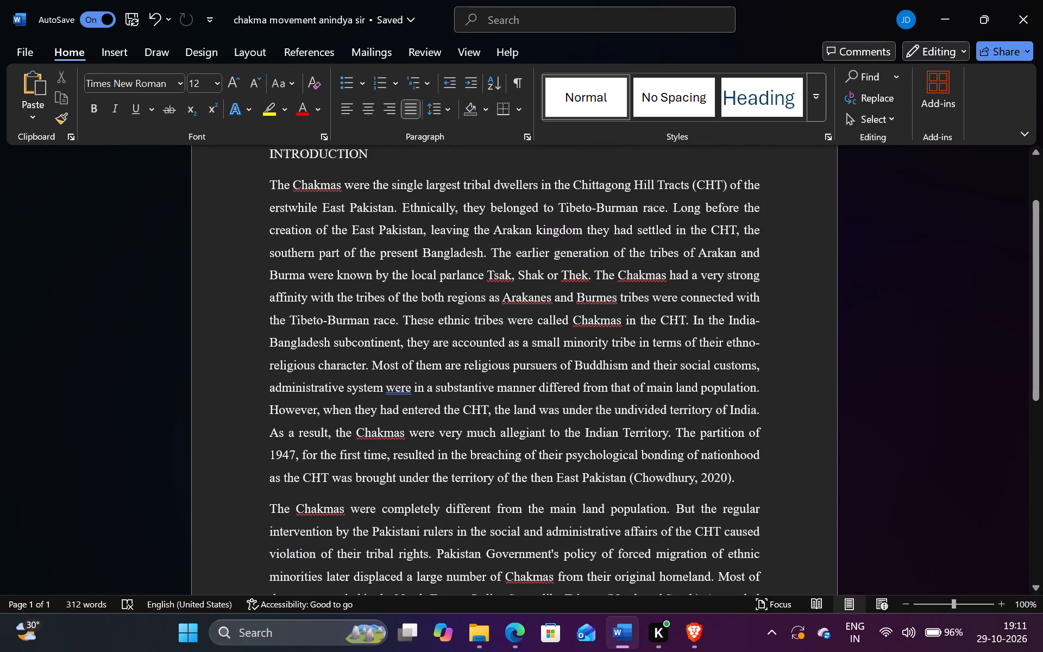
scroll(571, 329, "right", 2)
scroll(571, 329, "down", 1)
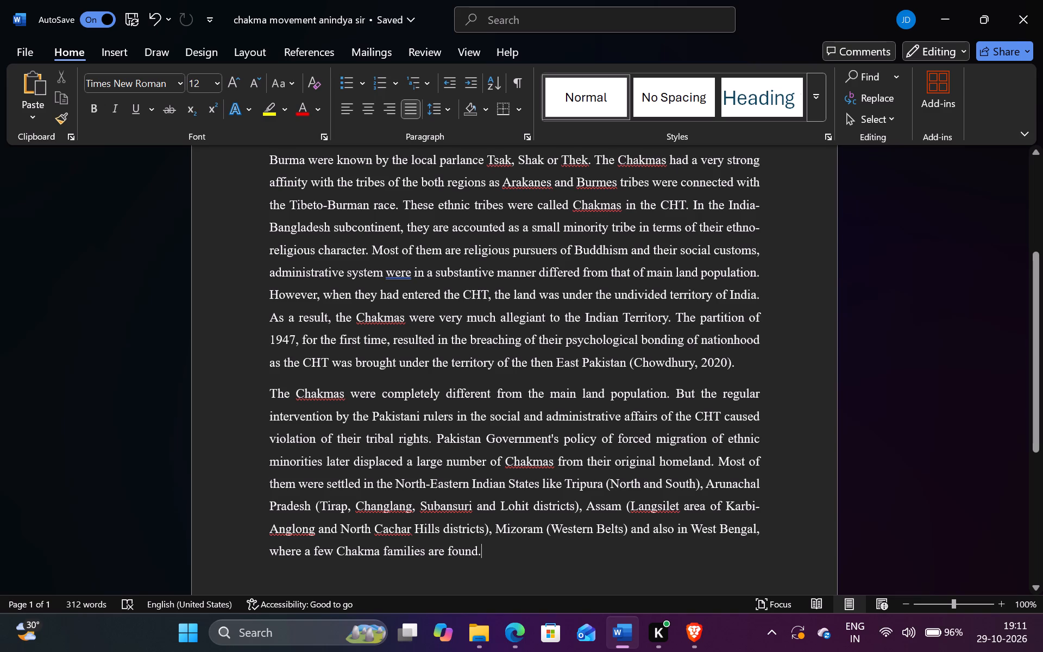
left_click(695, 474)
scroll(698, 464, "down", 1)
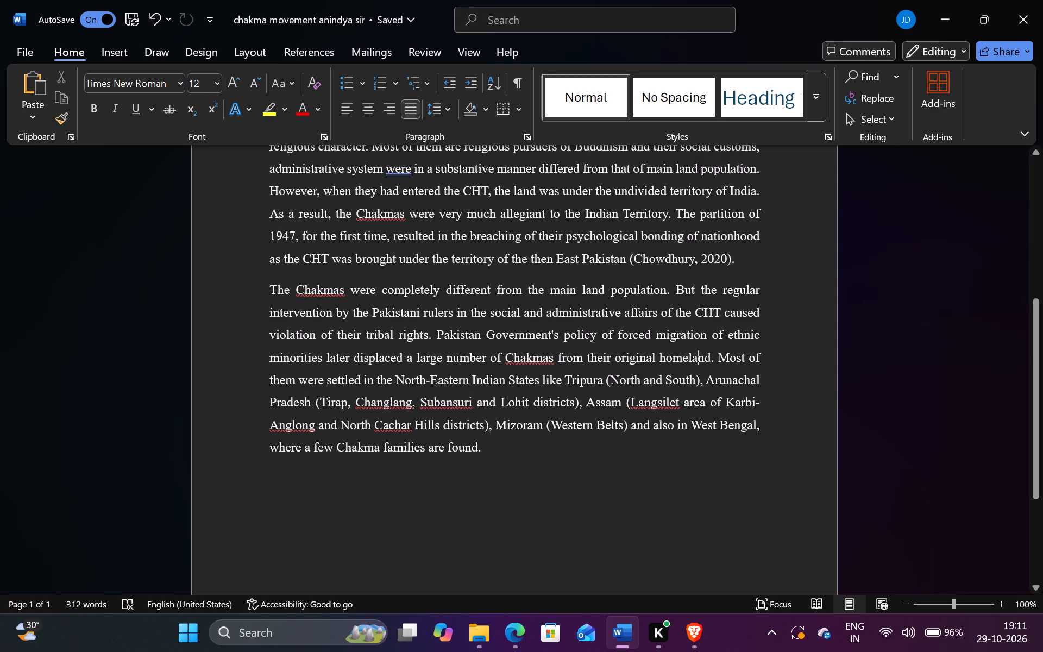
Add a space after the closing sentence "where a few Chakma families are found." to continue the paragraph.
left_click(491, 451)
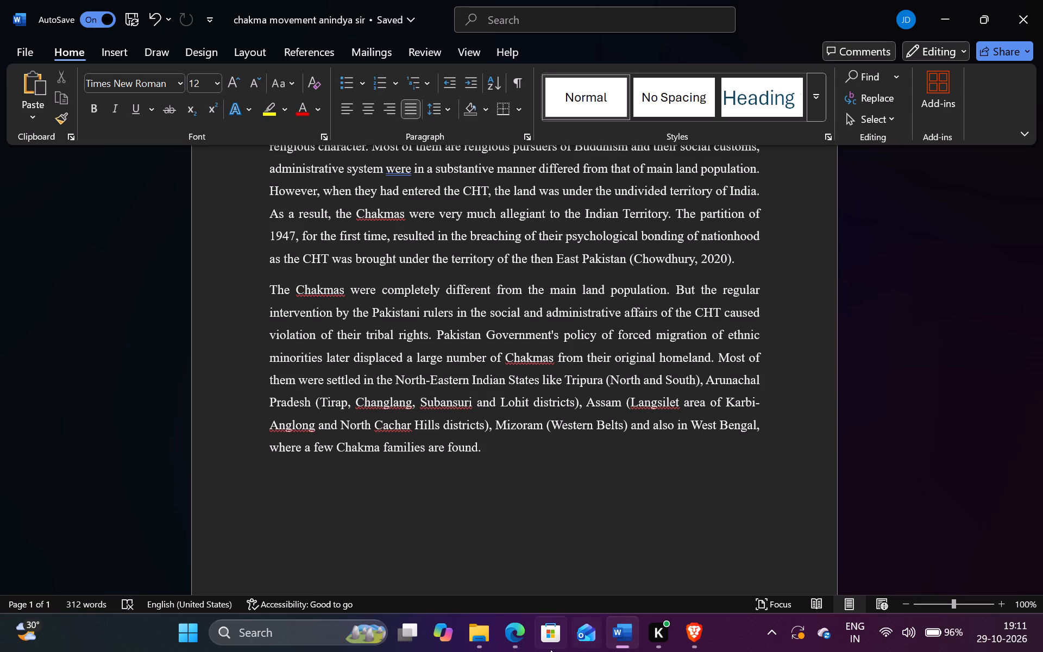
key("space")
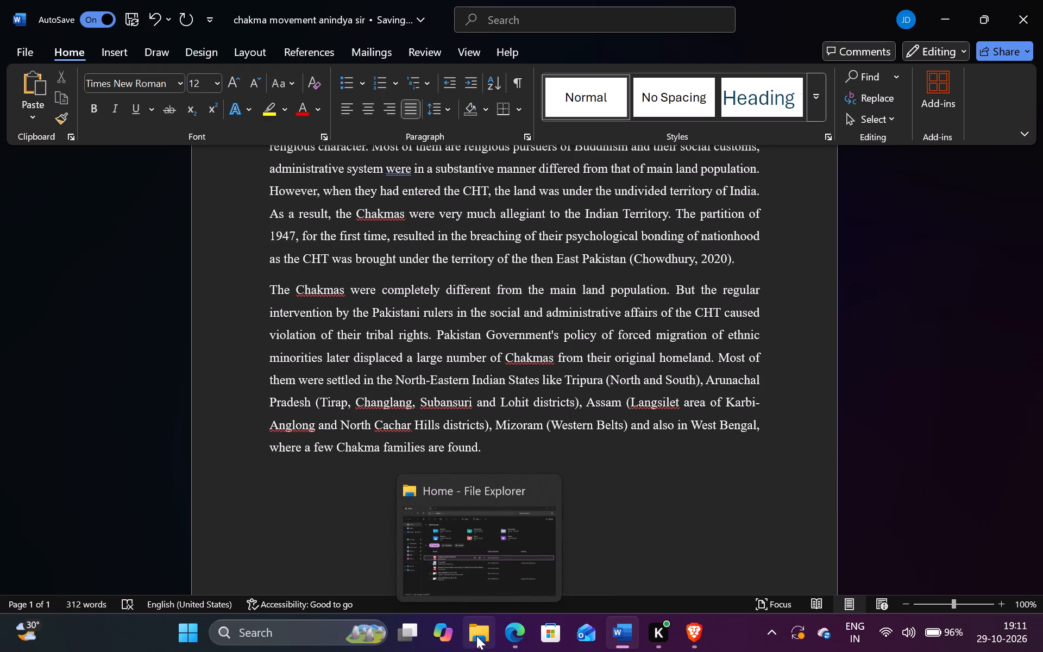
Switch to the source PDF in Edge to consult the page 20 passage on the Chakma refugees' citizenship.
left_click(506, 634)
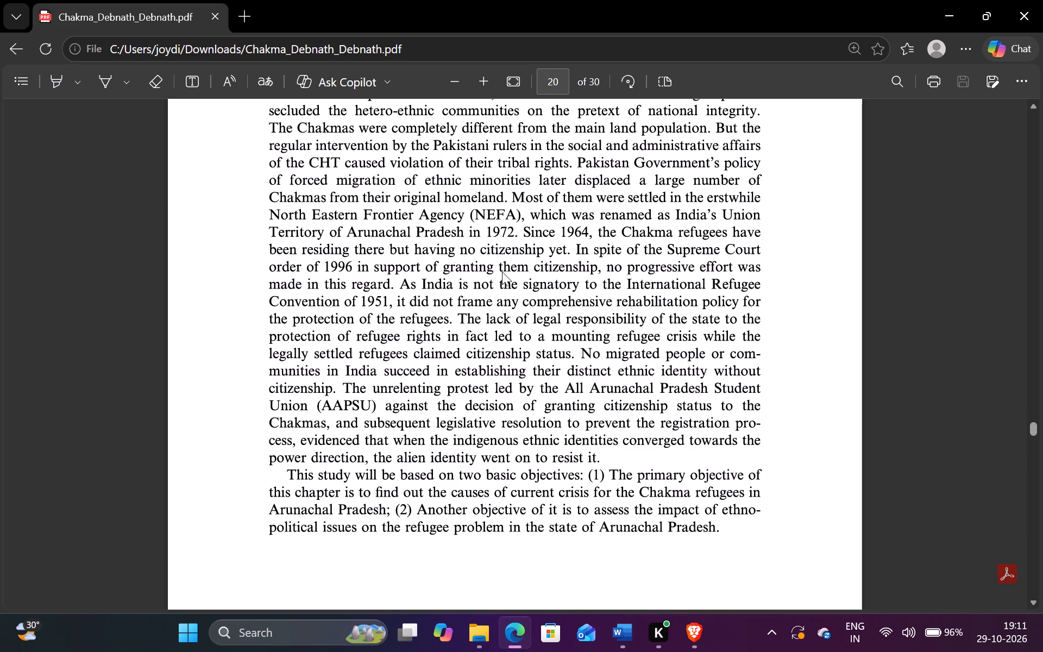
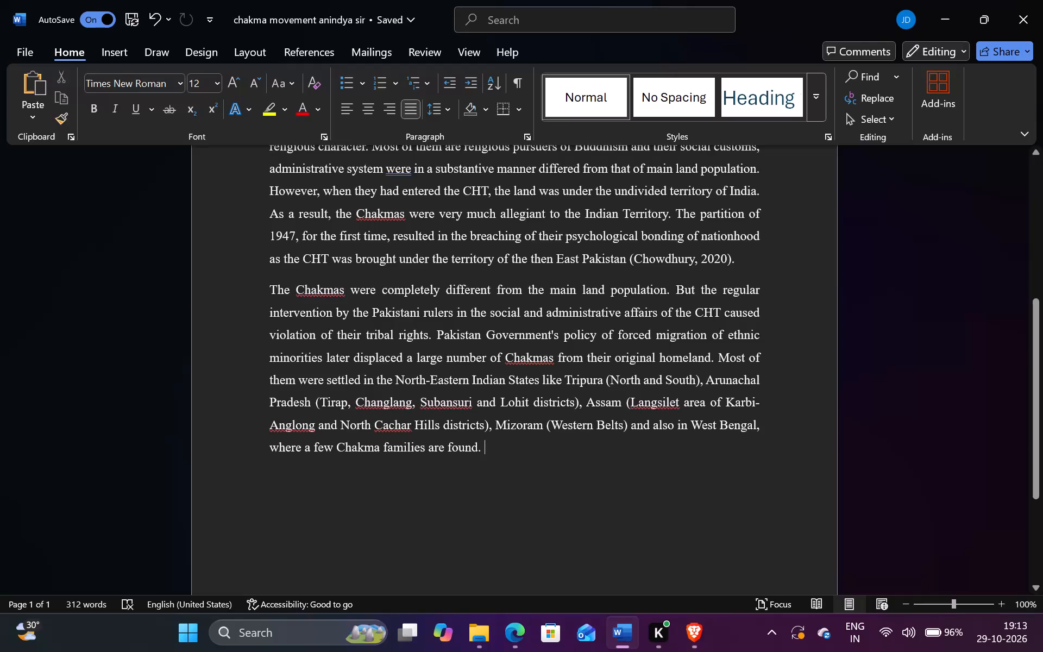
Paste the copied passage on the Chakma refugees' citizenship, beginning "Since 1964", after "where a few Chakma families are found.".
key("ctrl+v")
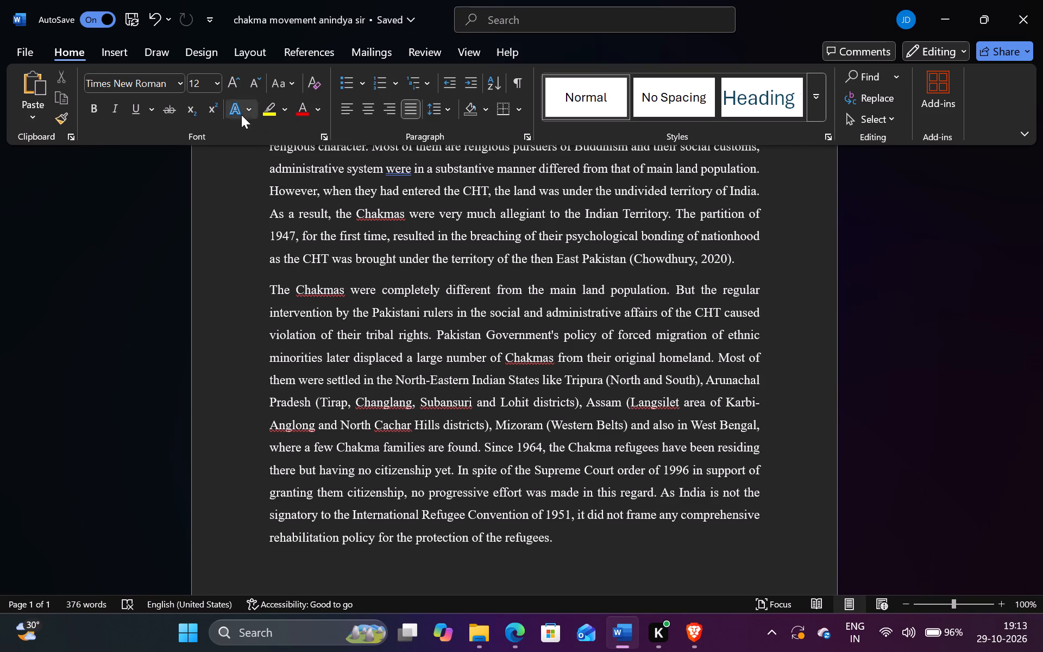
Remove the full stop after "where a few Chakma families are found" and start inserting a citation at that point.
left_click(301, 47)
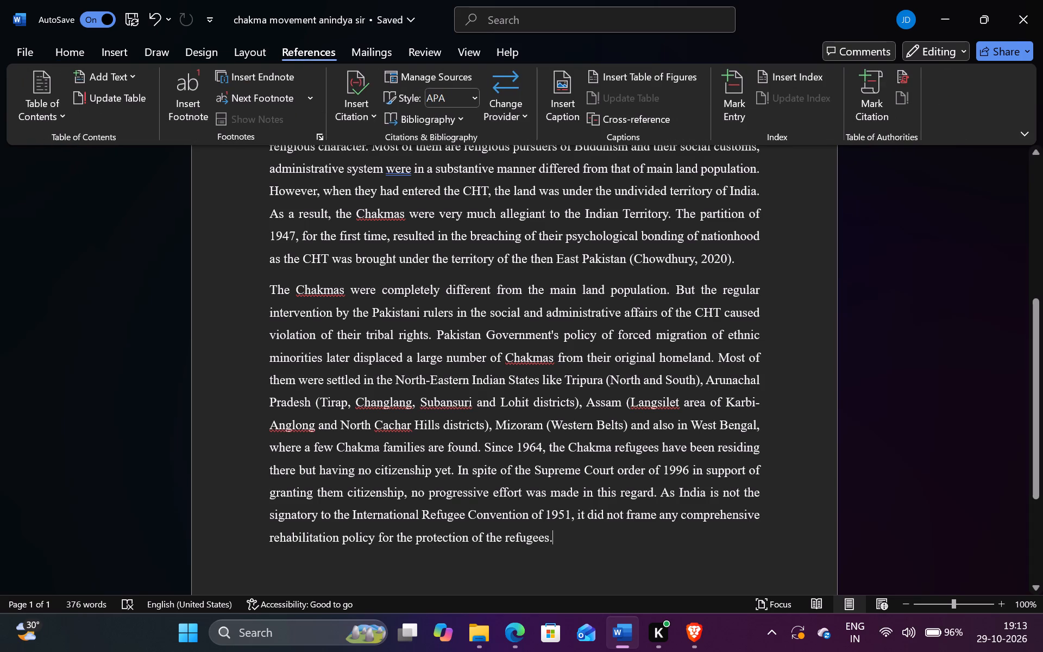
left_click(480, 449)
key("BackSpace")
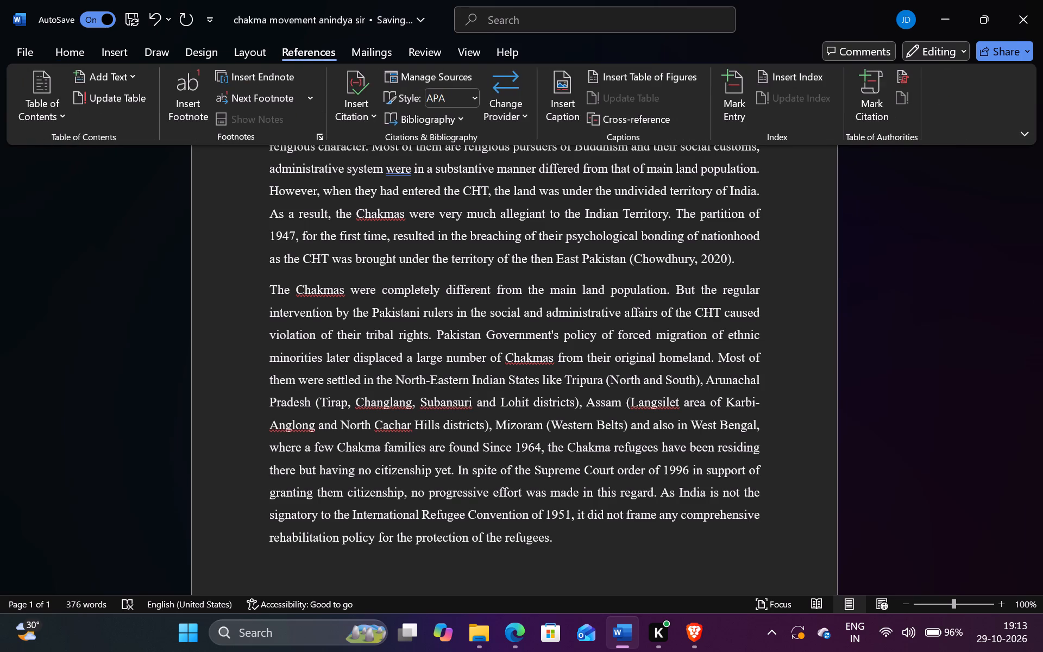
left_click(358, 122)
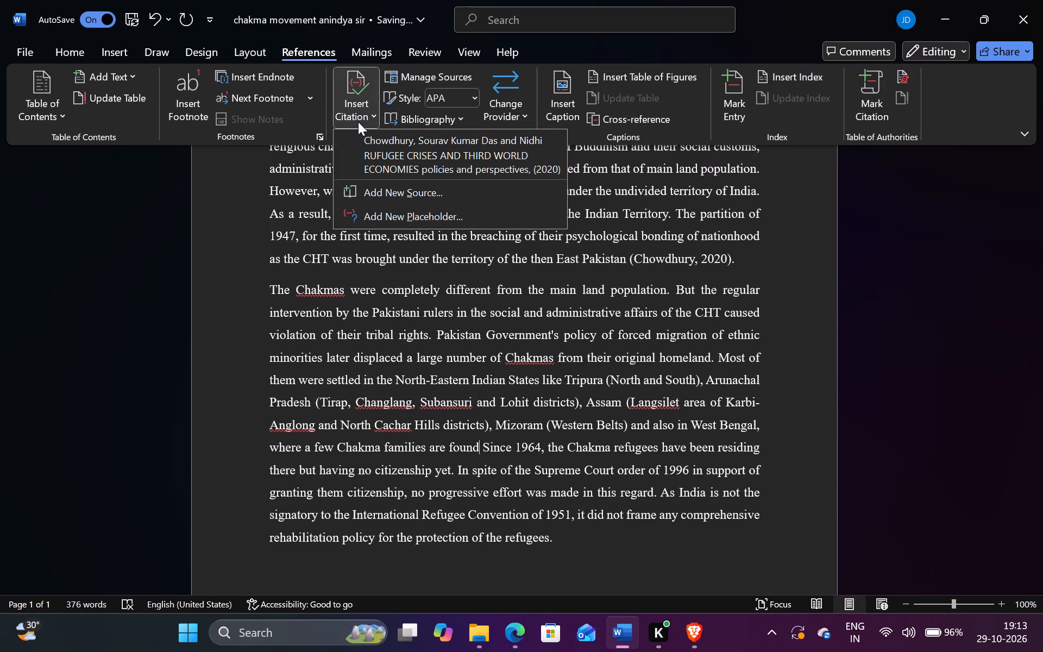
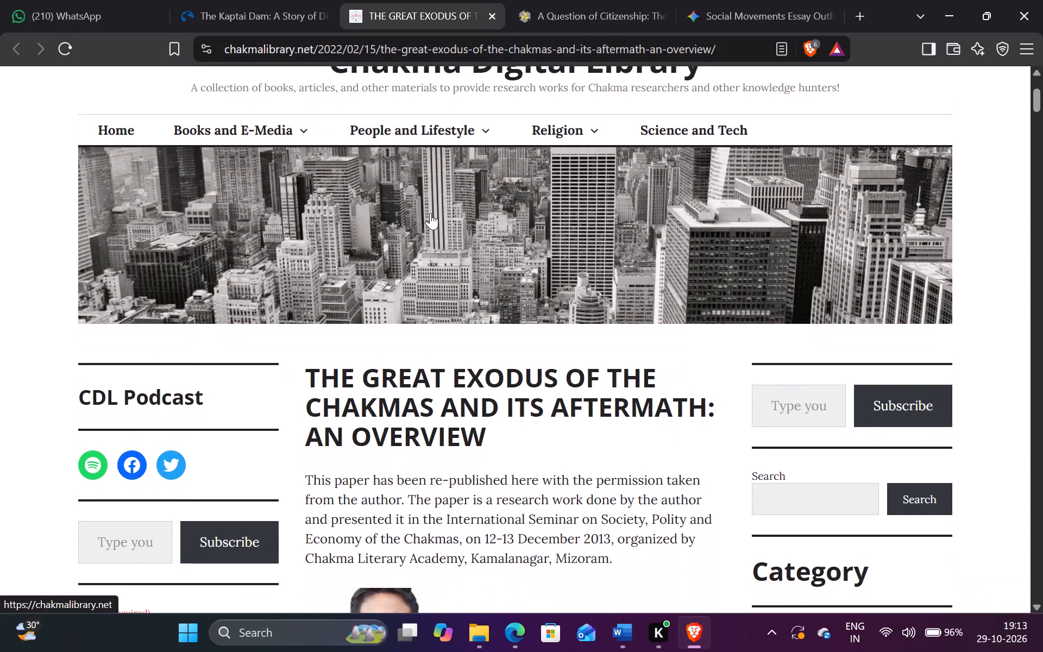
Switch to Word and set the type of the new source to Journal Article.
scroll(430, 213, "down", 2)
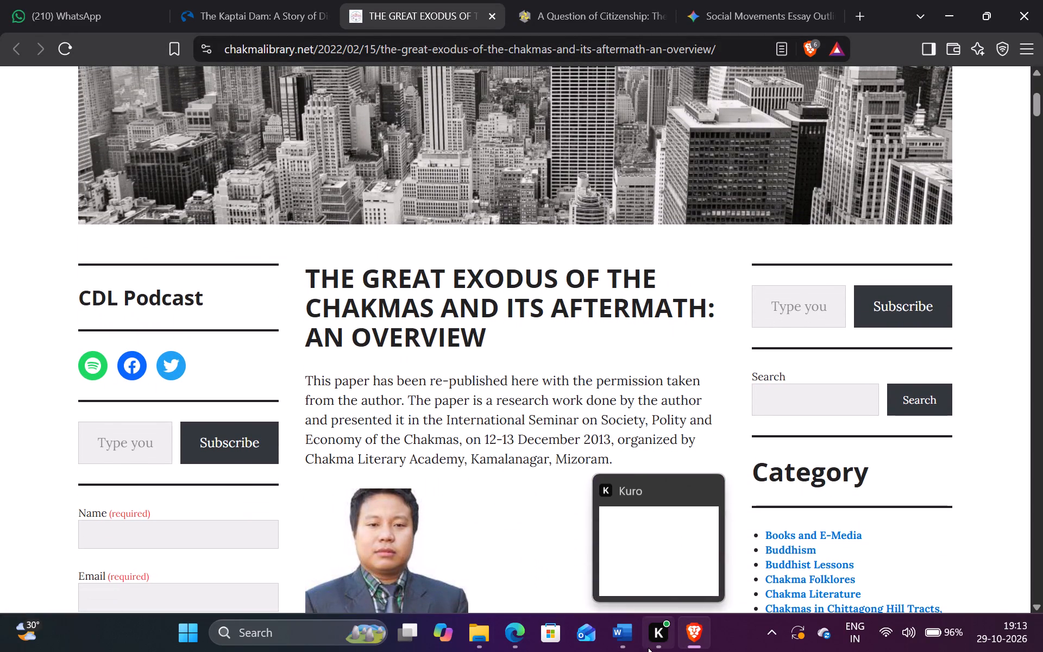
left_click(631, 634)
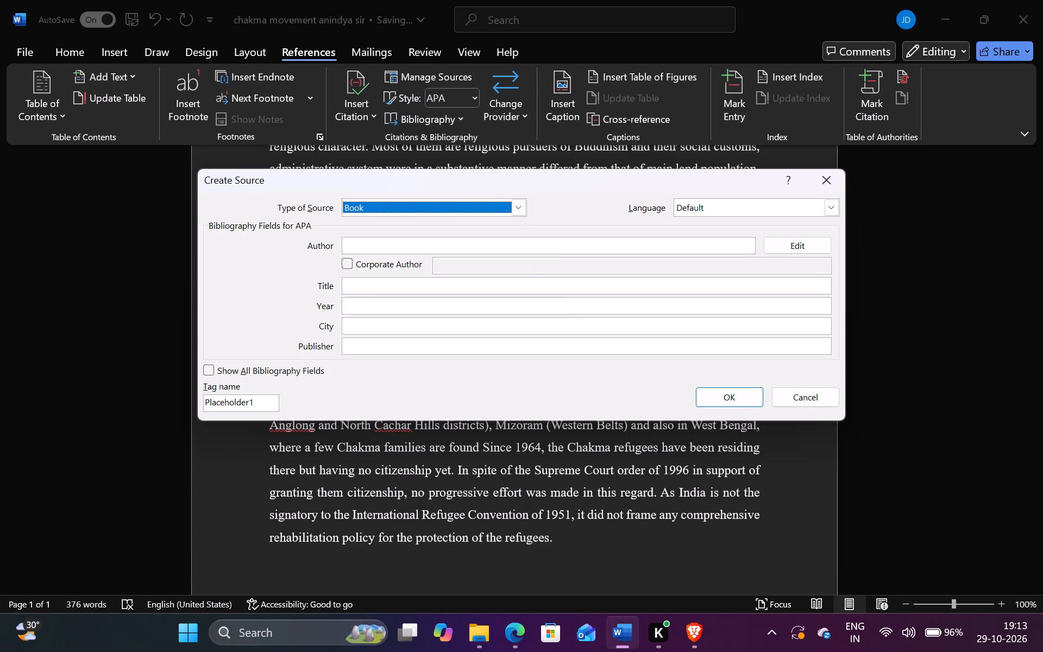
left_click(514, 206)
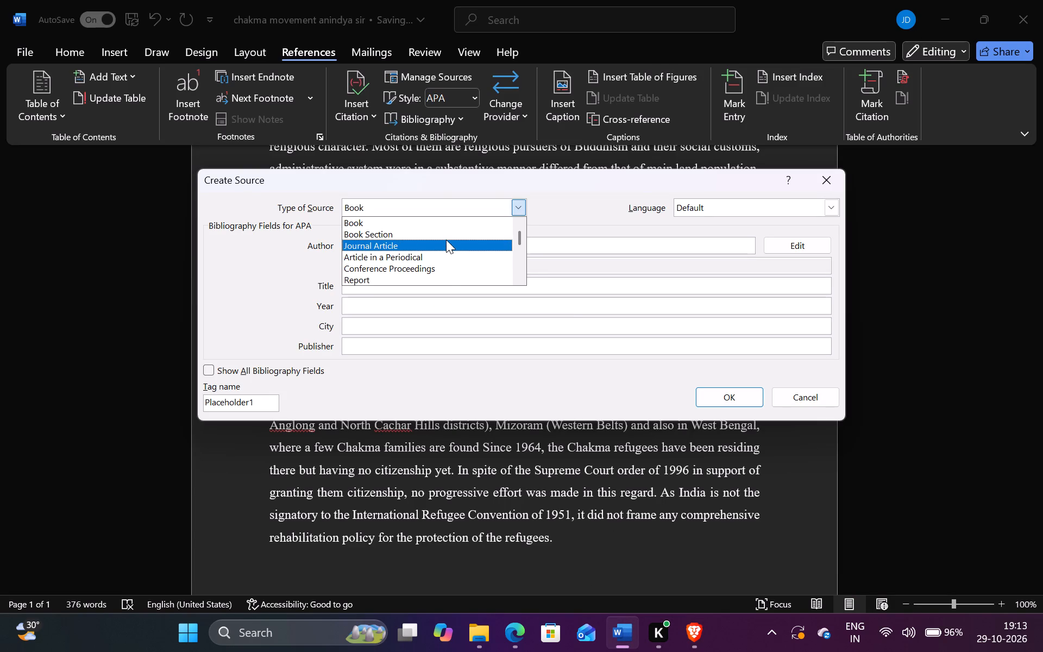
left_click(437, 241)
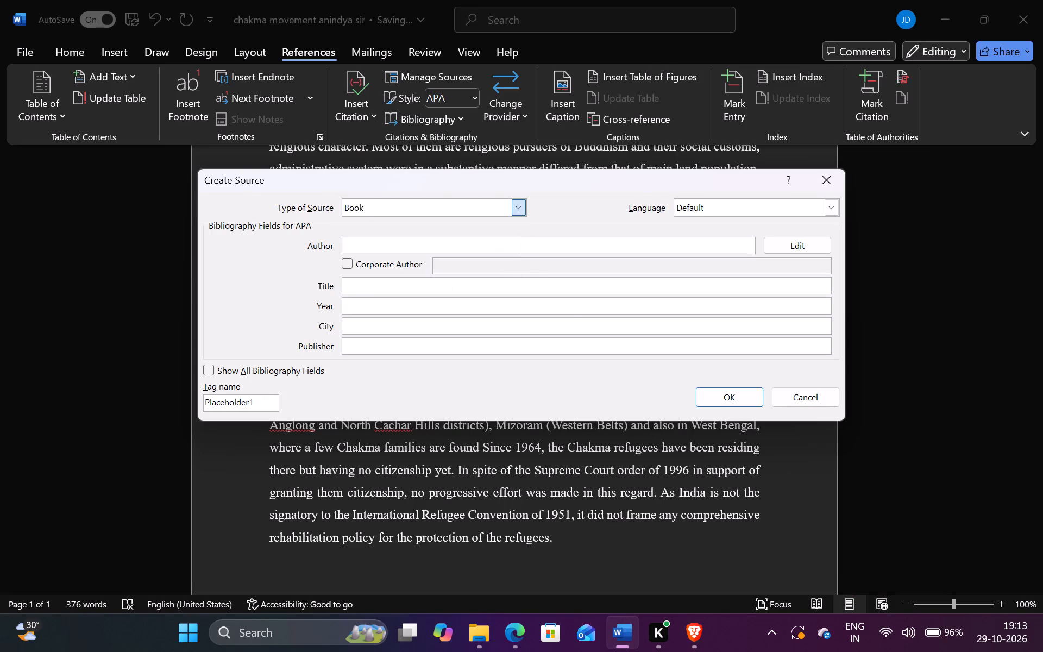
left_click(437, 241)
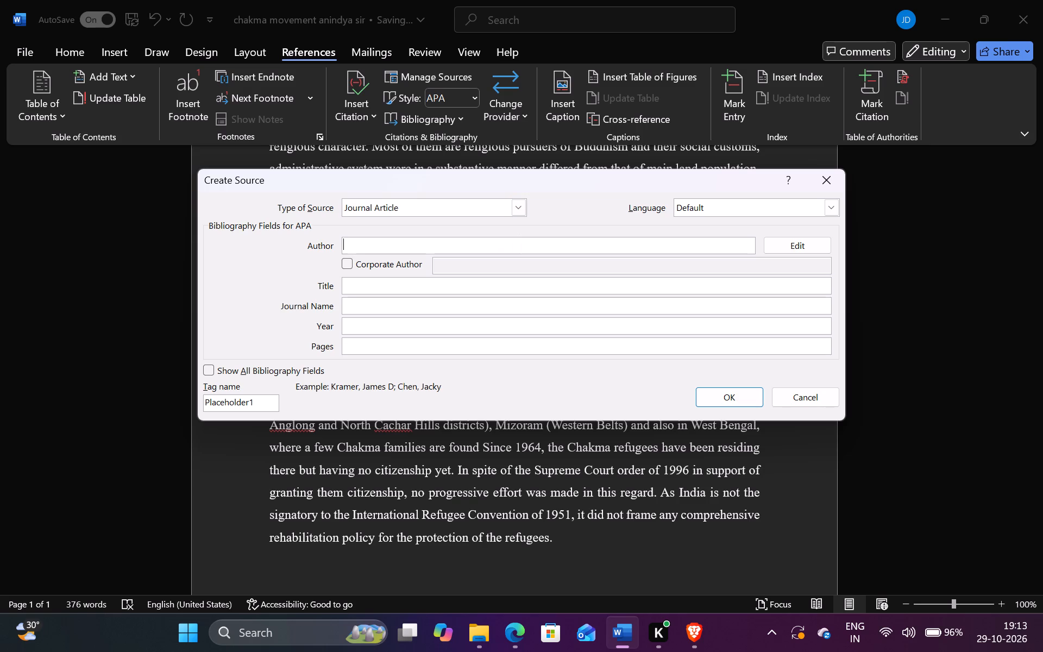
Copy the title "THE GREAT EXODUS OF THE CHAKMAS AND ITS AFTERMATH: AN OVERVIEW" from the Brave article page into the new Word source's Title.
left_click(680, 646)
scroll(454, 460, "down", 1)
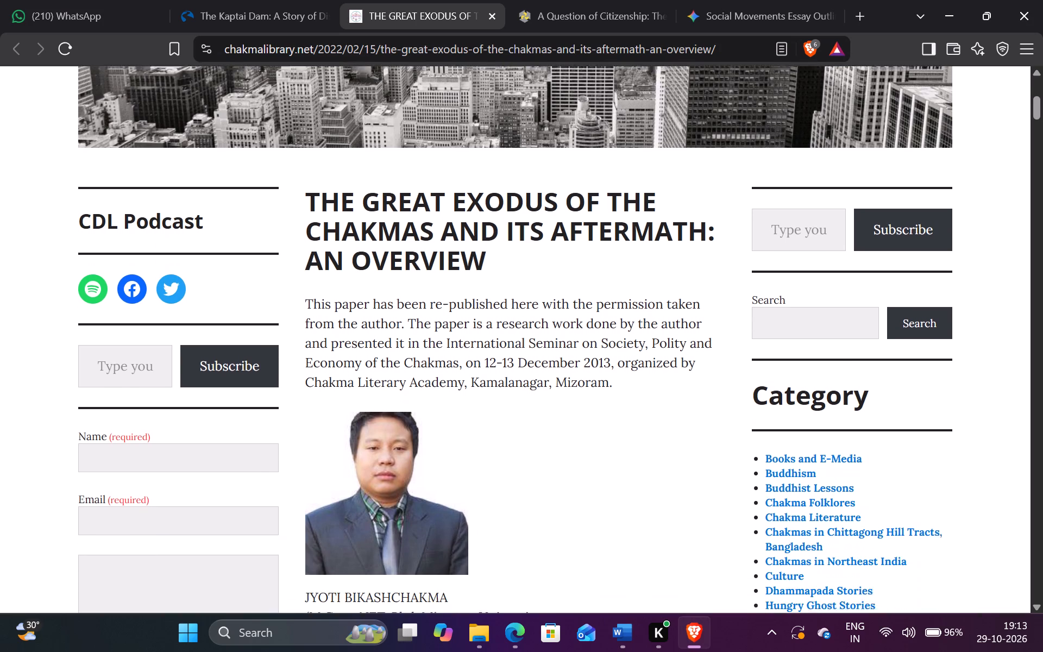
scroll(454, 460, "down", 2)
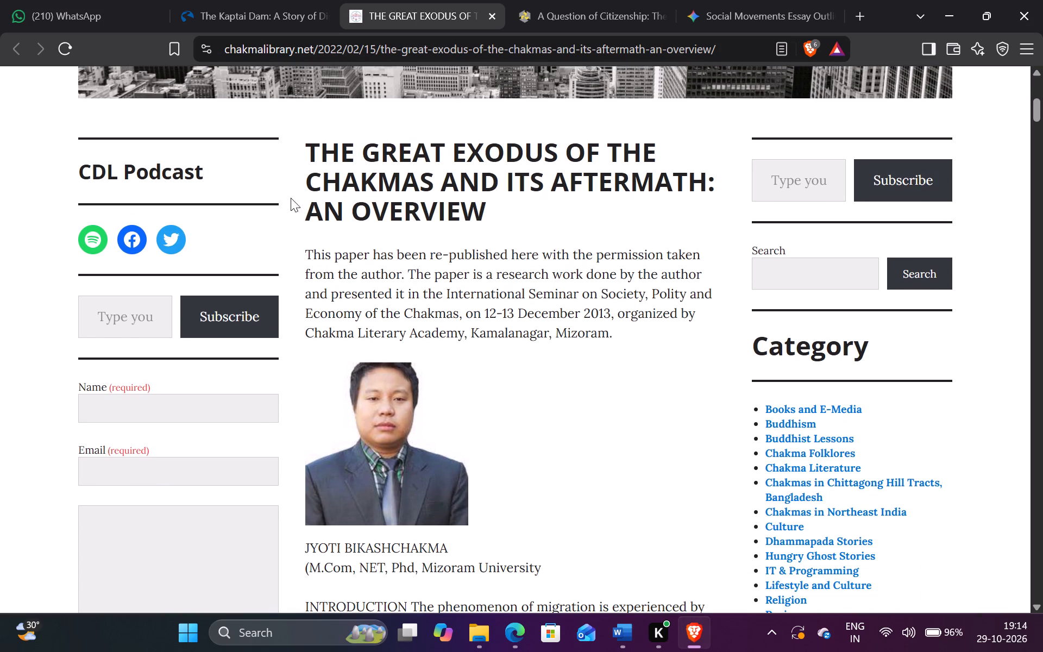
left_click_drag(318, 153, 389, 172)
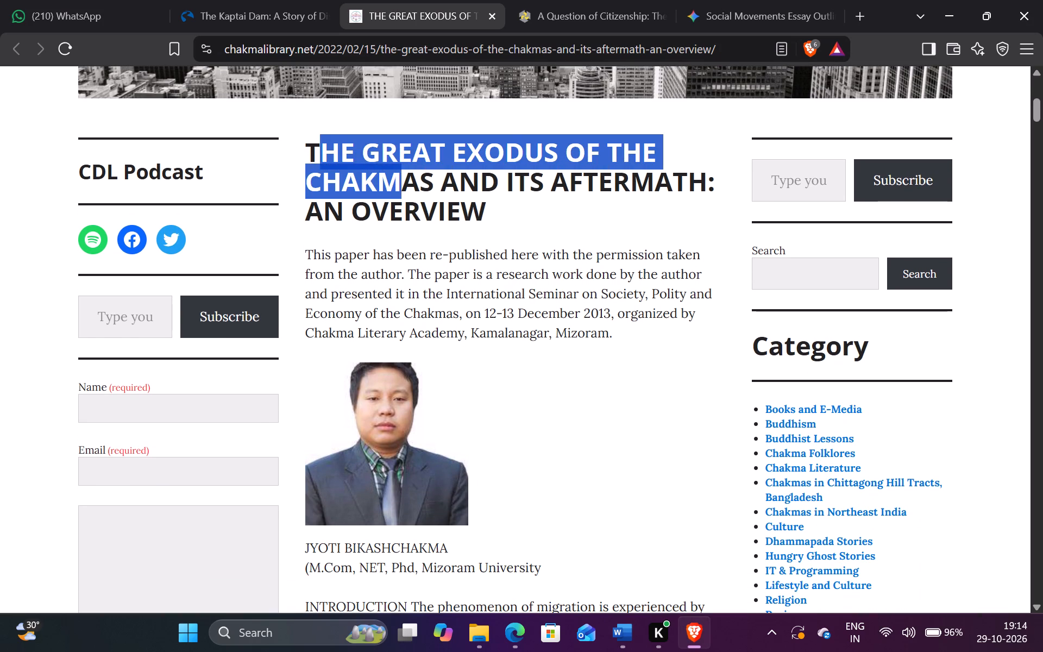
left_click_drag(474, 210, 302, 129)
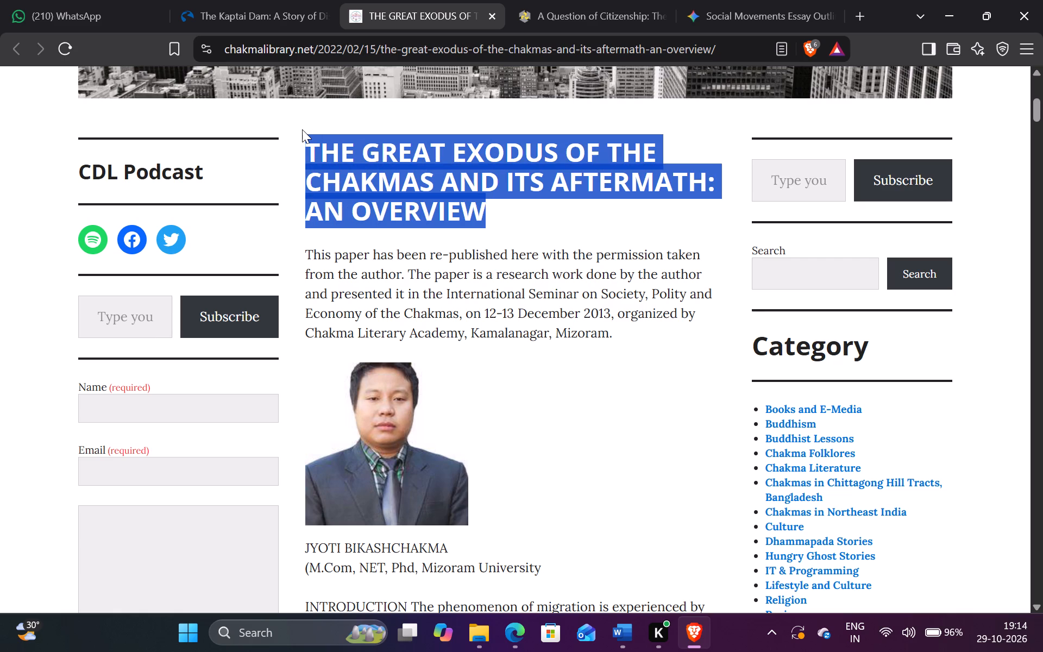
key("ctrl+c")
left_click(624, 644)
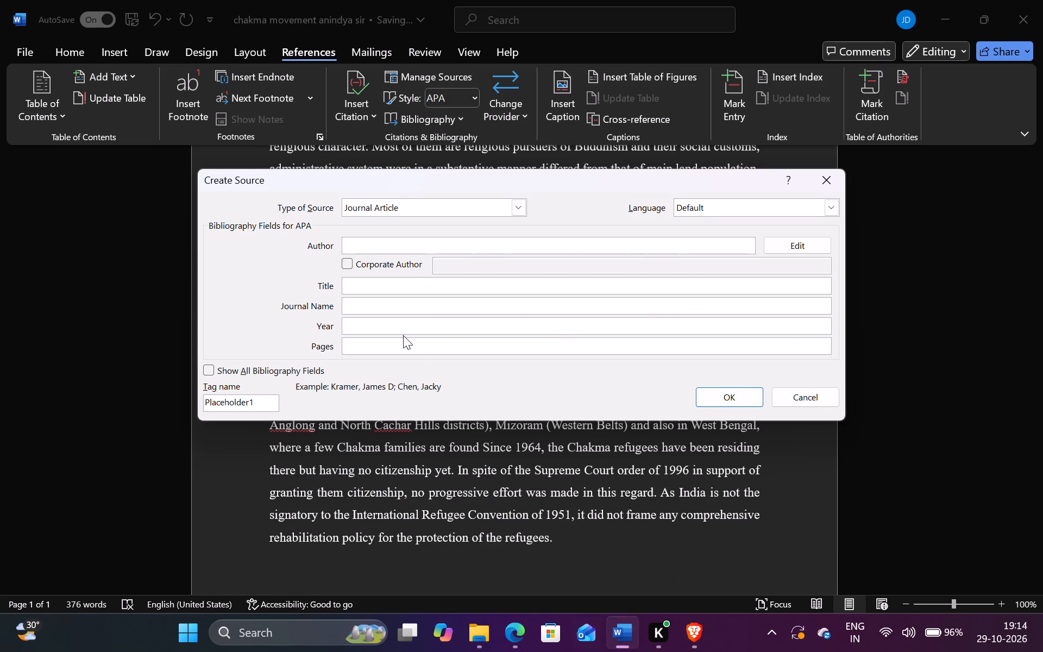
left_click(395, 284)
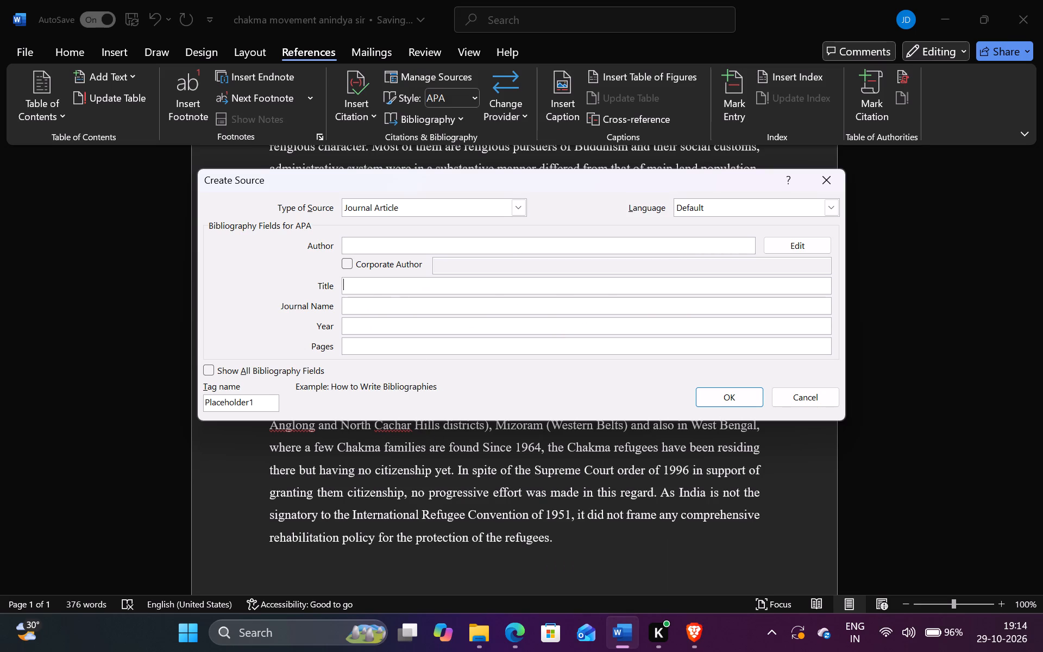
key("ctrl+v")
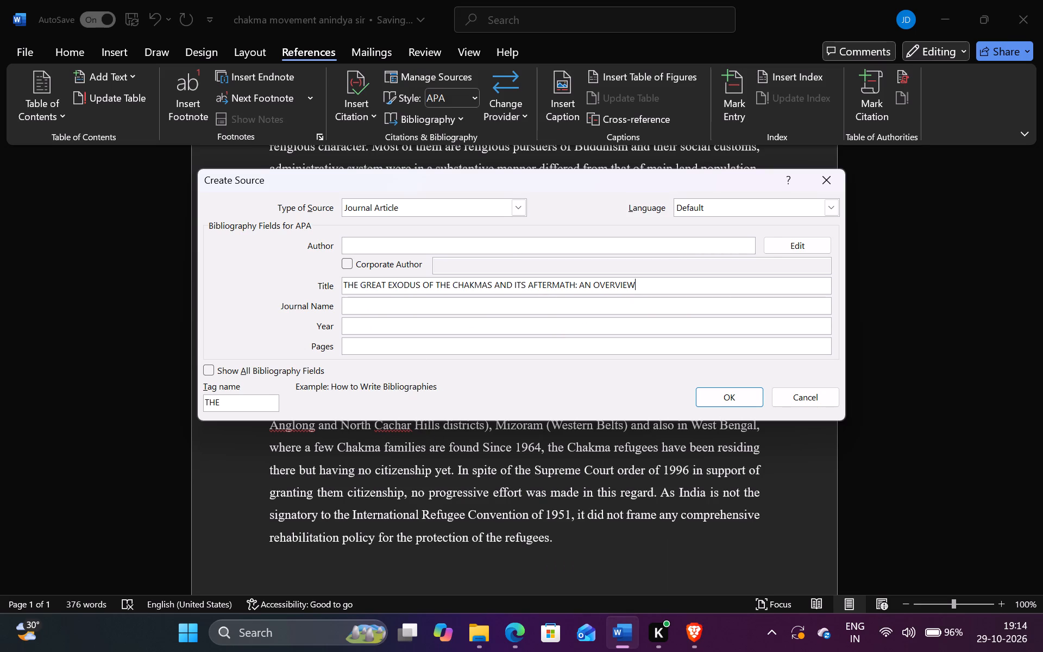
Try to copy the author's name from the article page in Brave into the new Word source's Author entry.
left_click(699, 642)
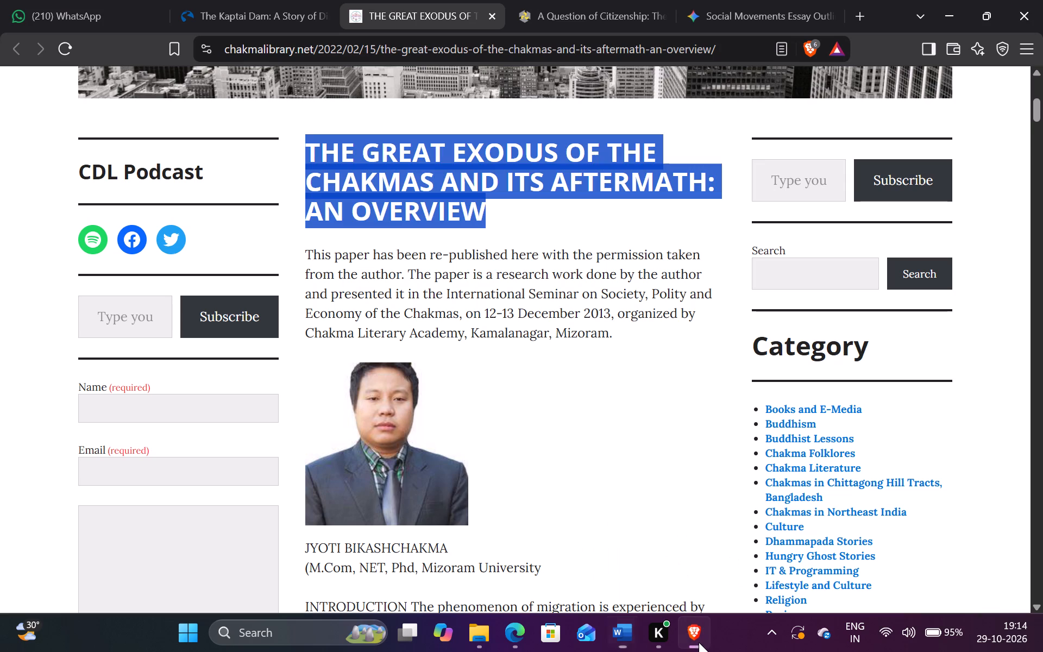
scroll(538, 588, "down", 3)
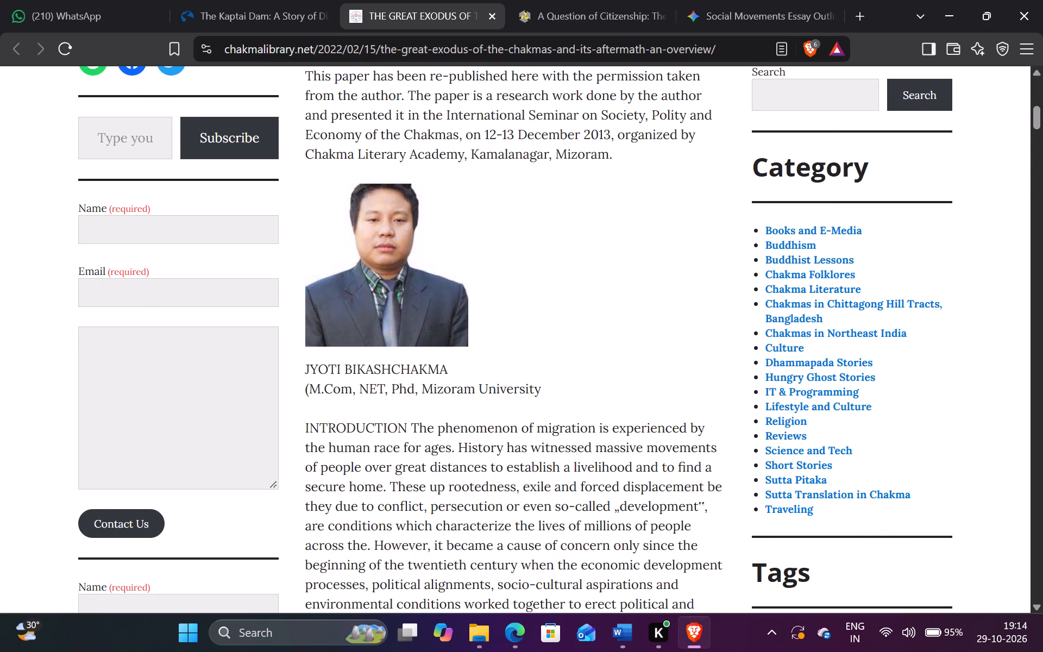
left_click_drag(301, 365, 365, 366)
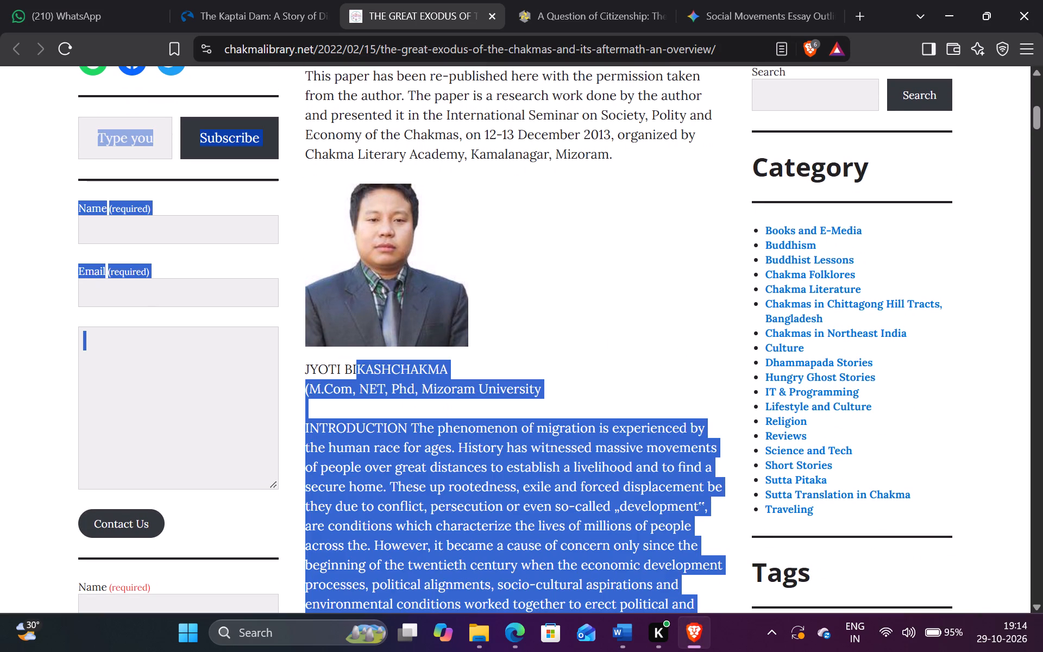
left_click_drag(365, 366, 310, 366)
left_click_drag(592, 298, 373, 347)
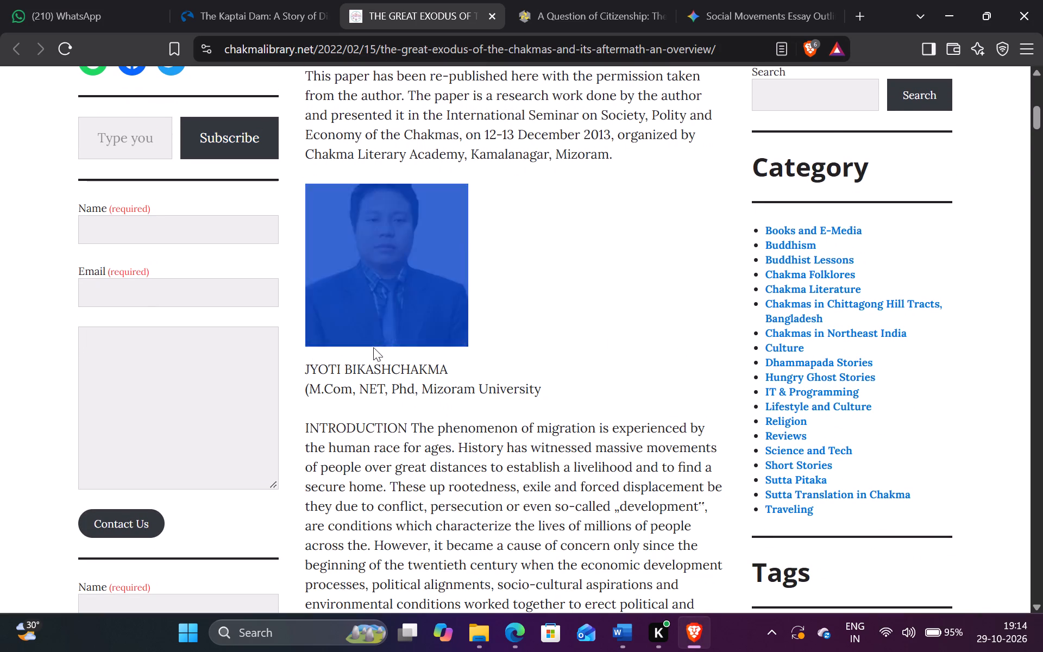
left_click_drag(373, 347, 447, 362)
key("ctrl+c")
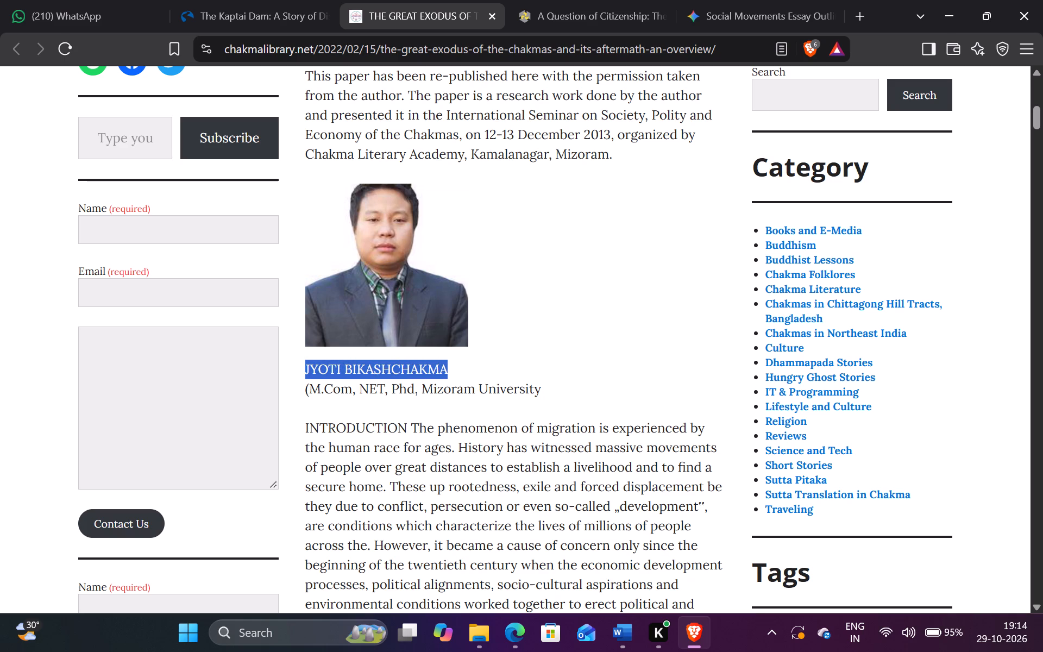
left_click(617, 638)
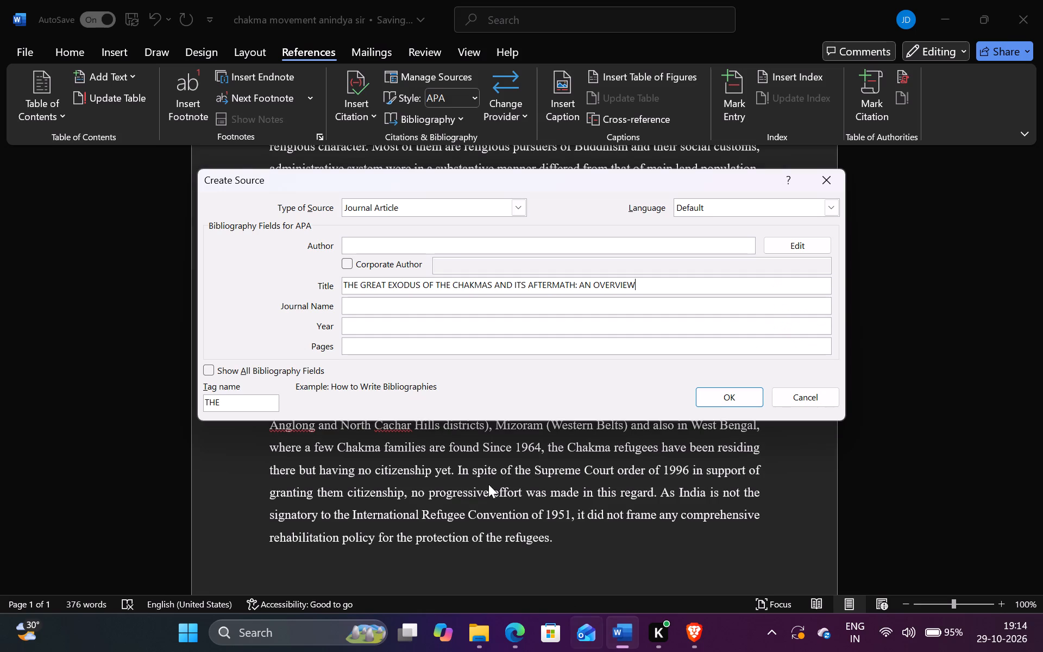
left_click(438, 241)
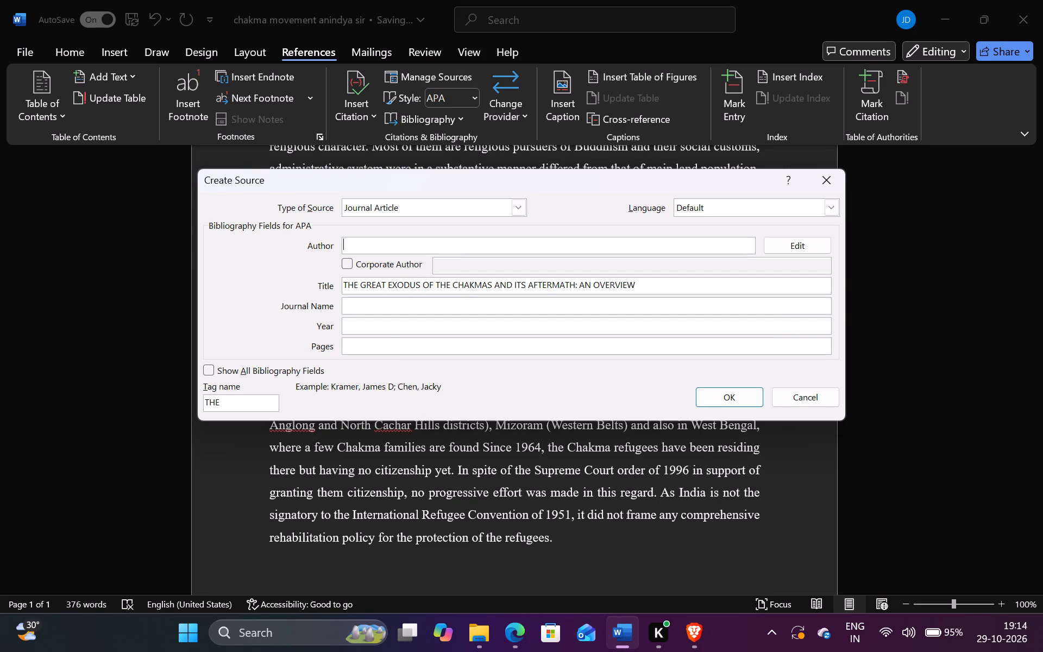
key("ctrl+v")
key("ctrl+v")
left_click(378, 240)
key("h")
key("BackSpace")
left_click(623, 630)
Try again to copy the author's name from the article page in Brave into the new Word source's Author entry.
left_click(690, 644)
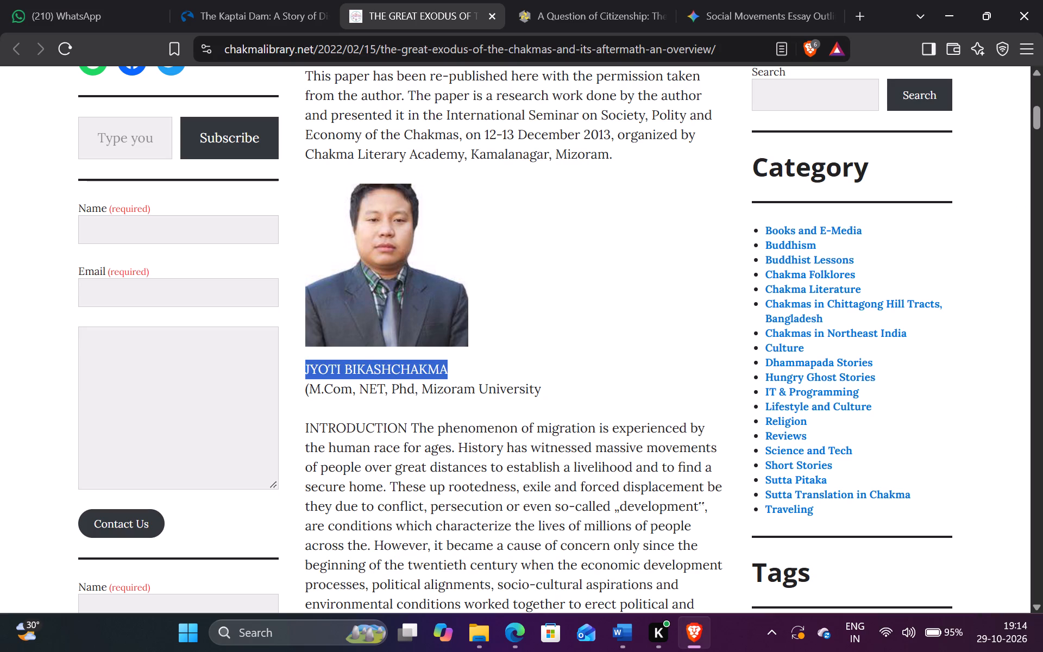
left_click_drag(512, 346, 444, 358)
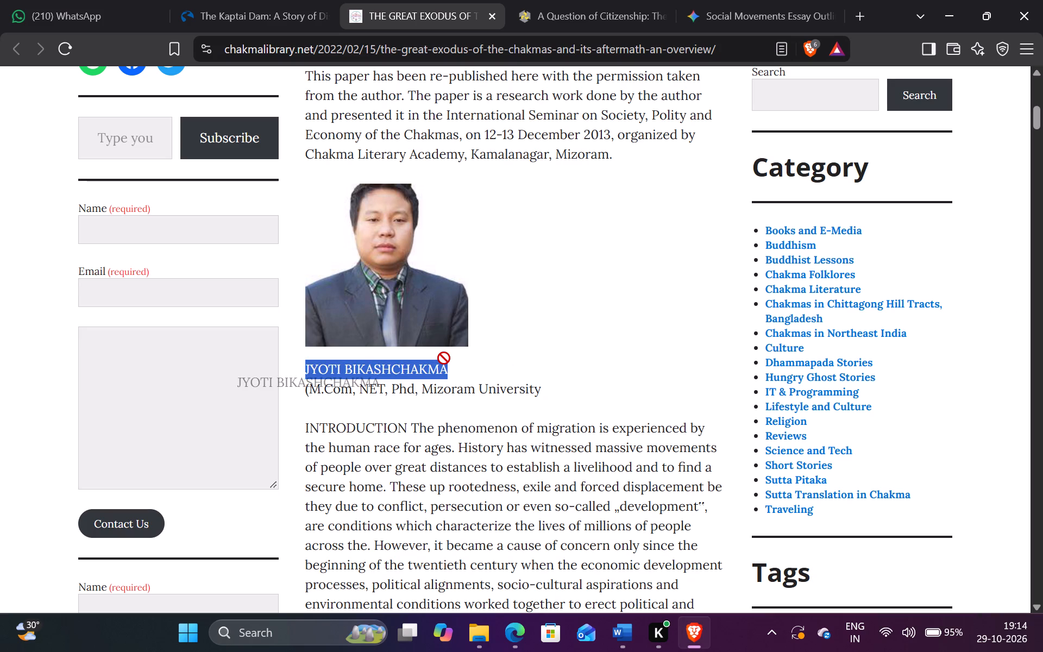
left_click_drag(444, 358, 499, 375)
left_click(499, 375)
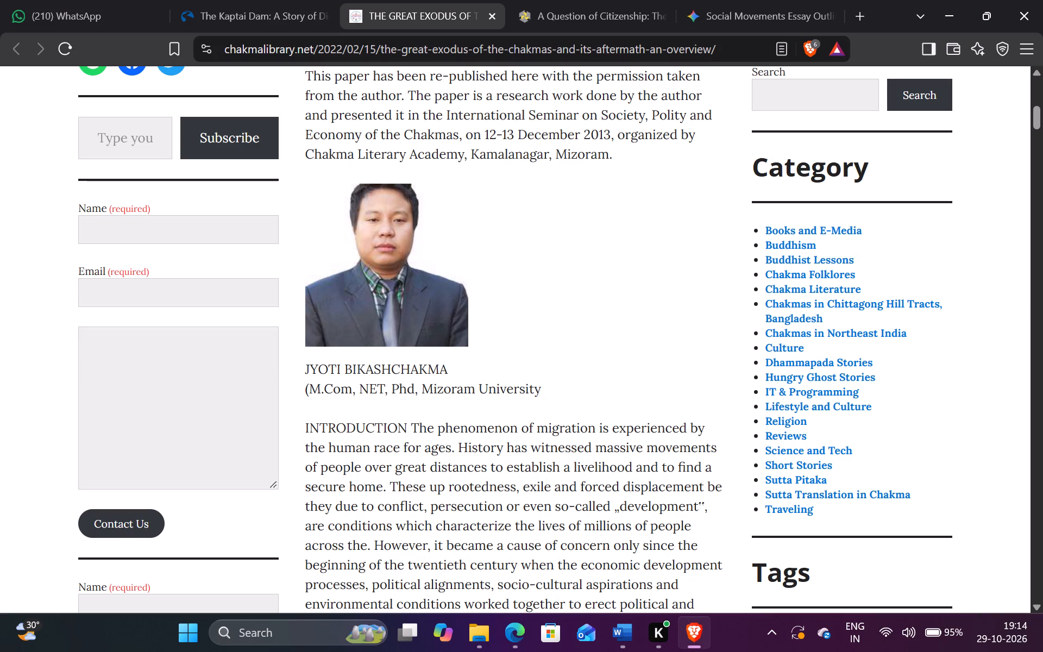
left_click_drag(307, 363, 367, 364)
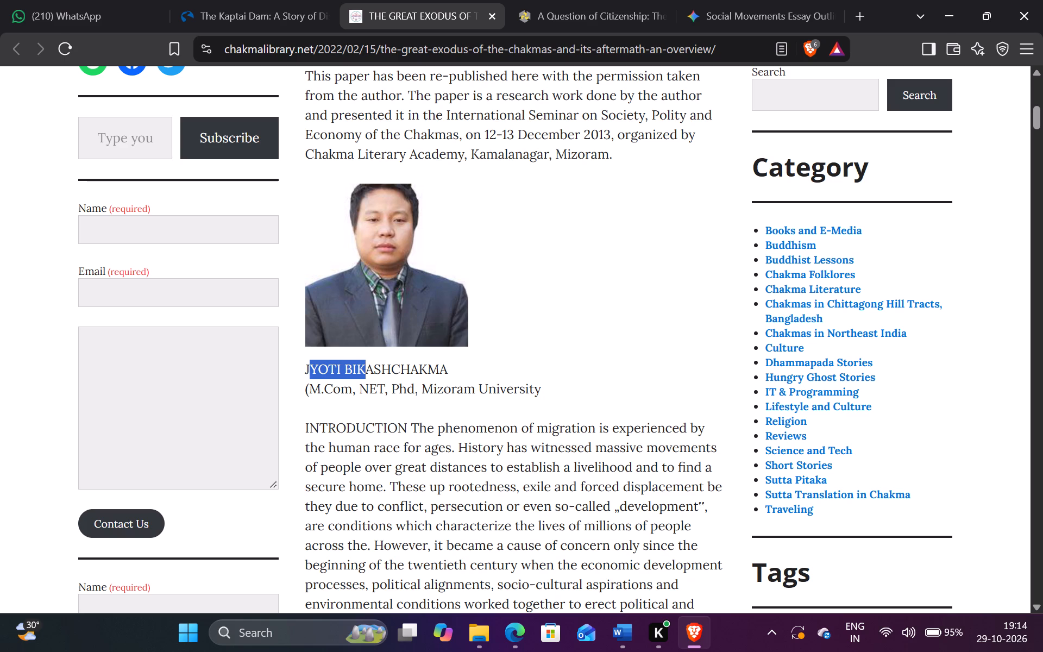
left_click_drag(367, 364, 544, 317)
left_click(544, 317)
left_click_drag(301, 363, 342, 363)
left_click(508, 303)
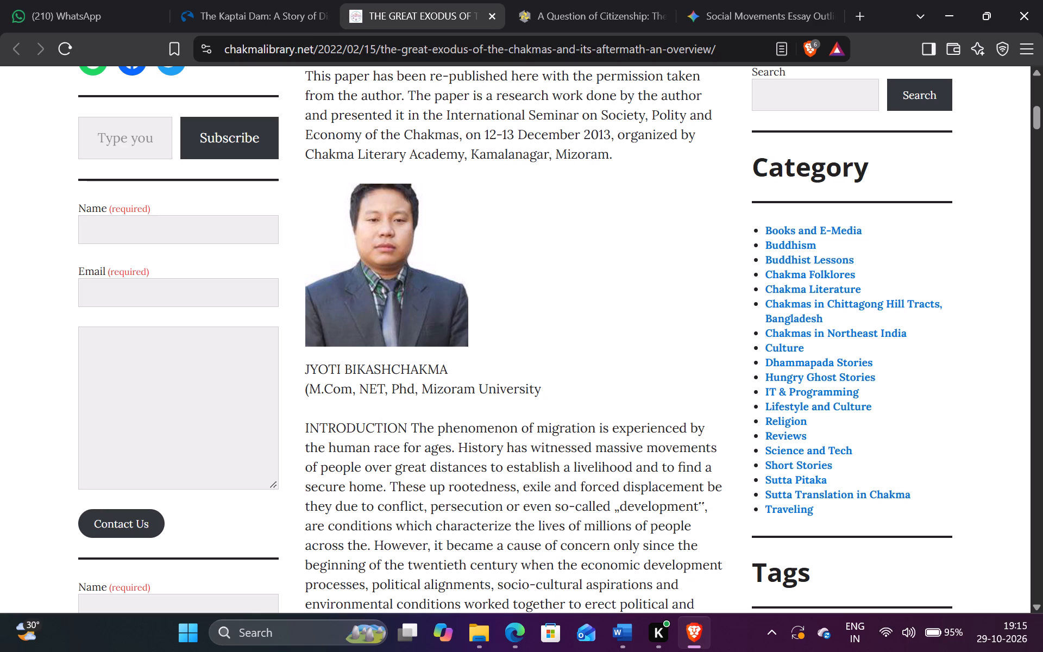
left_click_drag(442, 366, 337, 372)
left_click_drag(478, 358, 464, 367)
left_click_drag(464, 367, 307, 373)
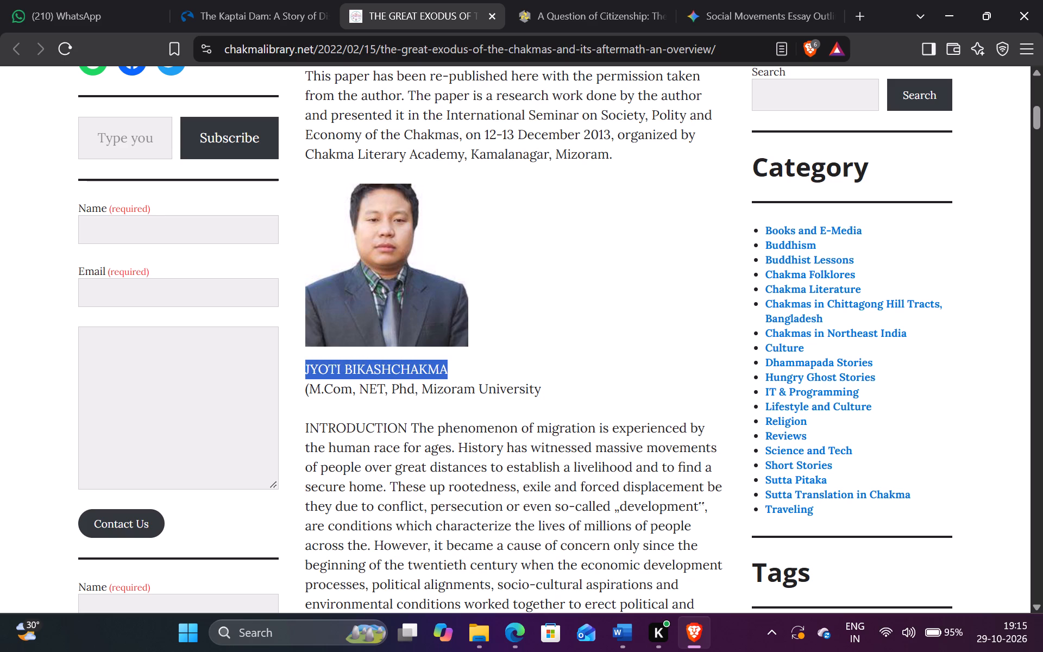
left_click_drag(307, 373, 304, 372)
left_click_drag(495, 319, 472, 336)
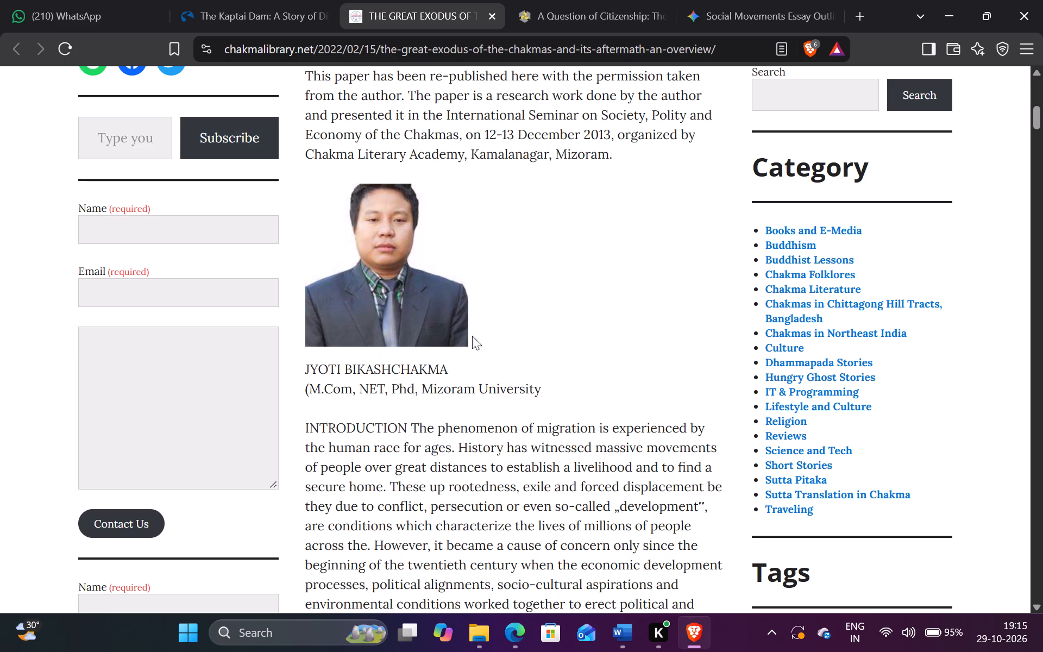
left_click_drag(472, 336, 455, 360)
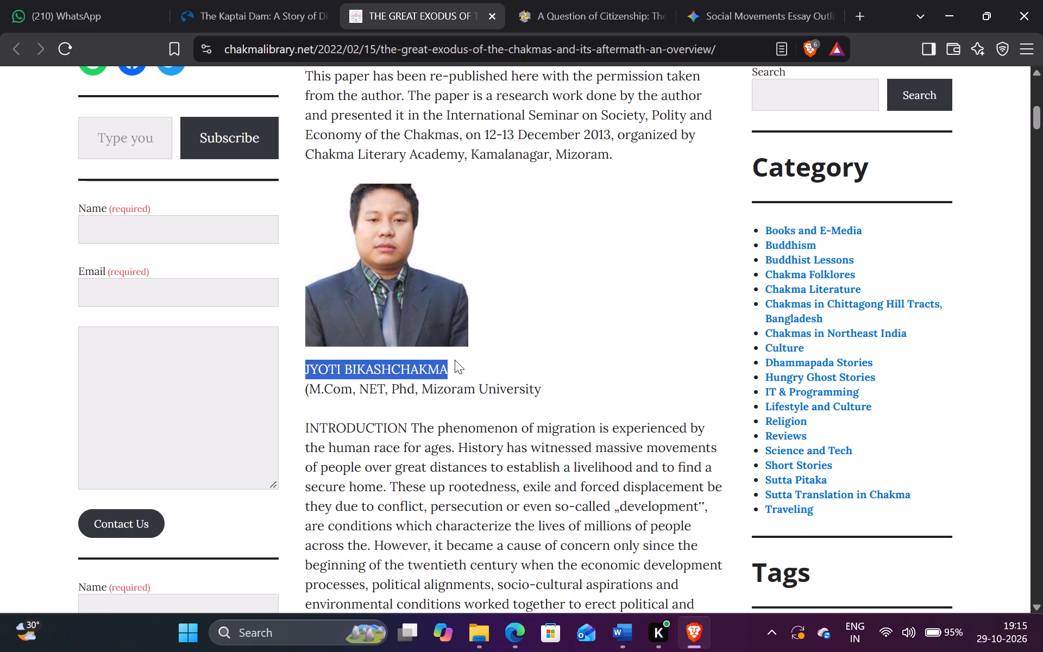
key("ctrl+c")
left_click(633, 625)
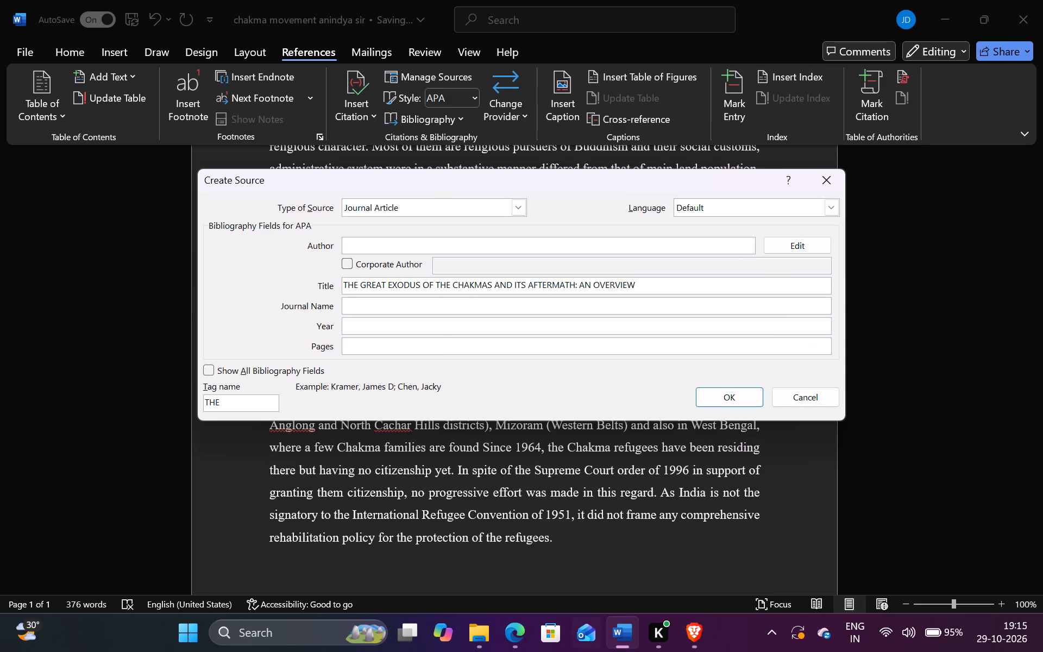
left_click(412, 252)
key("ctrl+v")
Check the author's name on the Brave article page and enter it in Word as the new source's Author.
left_click(686, 636)
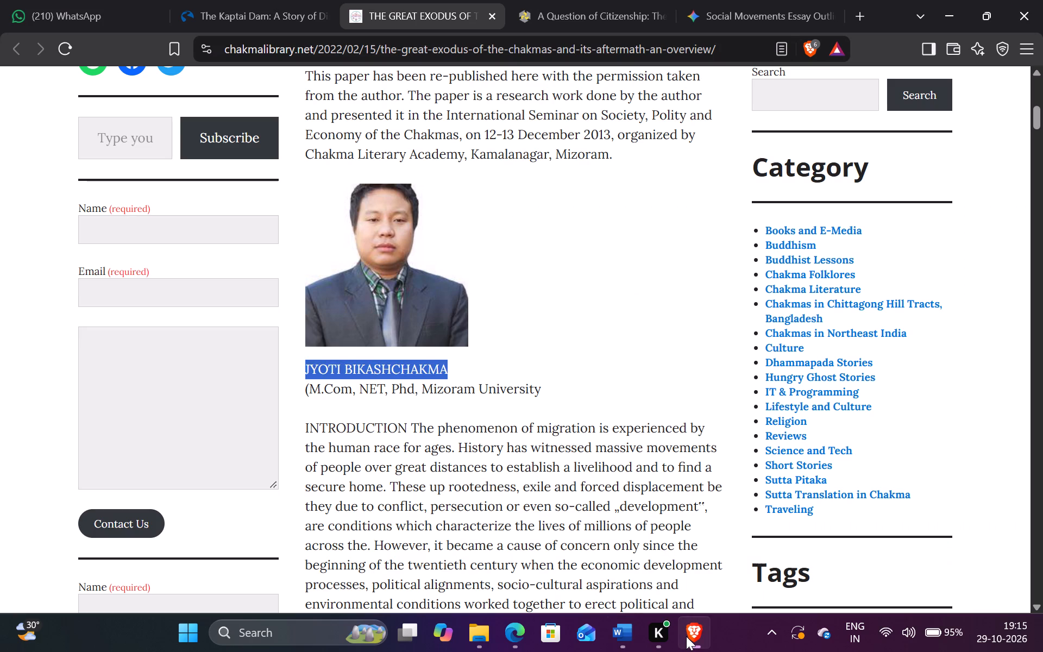
left_click(625, 642)
key("j")
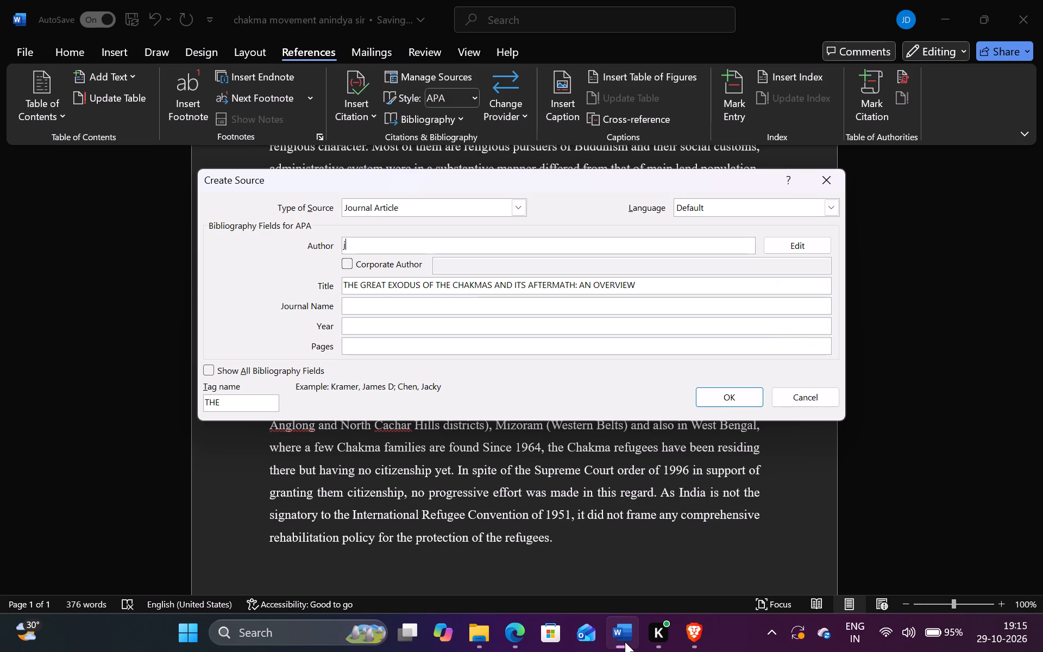
key("BackSpace")
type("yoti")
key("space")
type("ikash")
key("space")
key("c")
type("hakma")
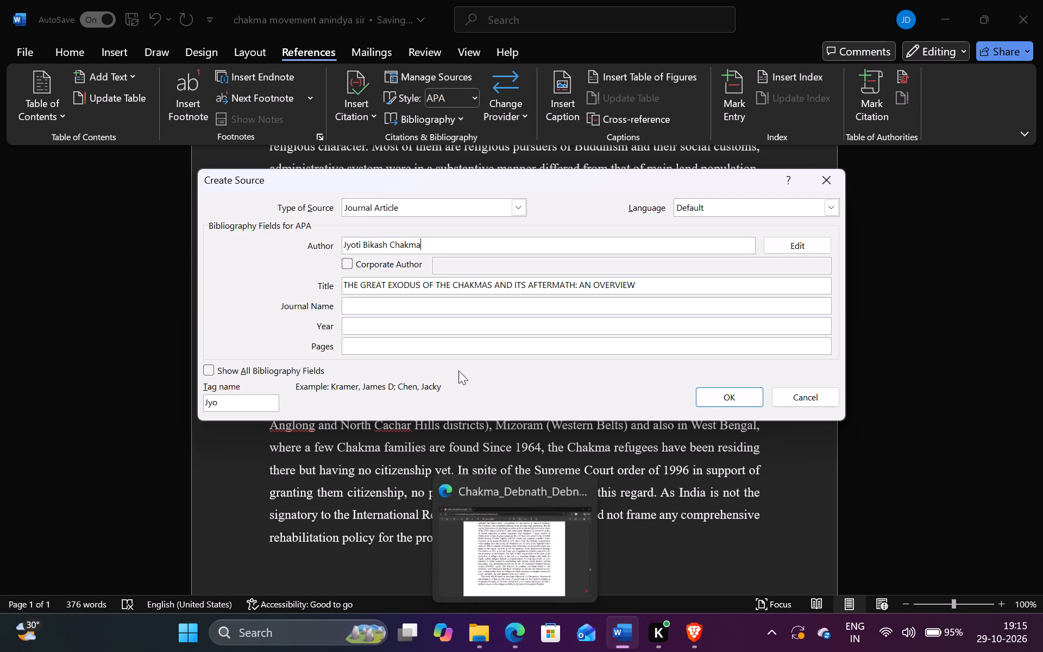
left_click(438, 298)
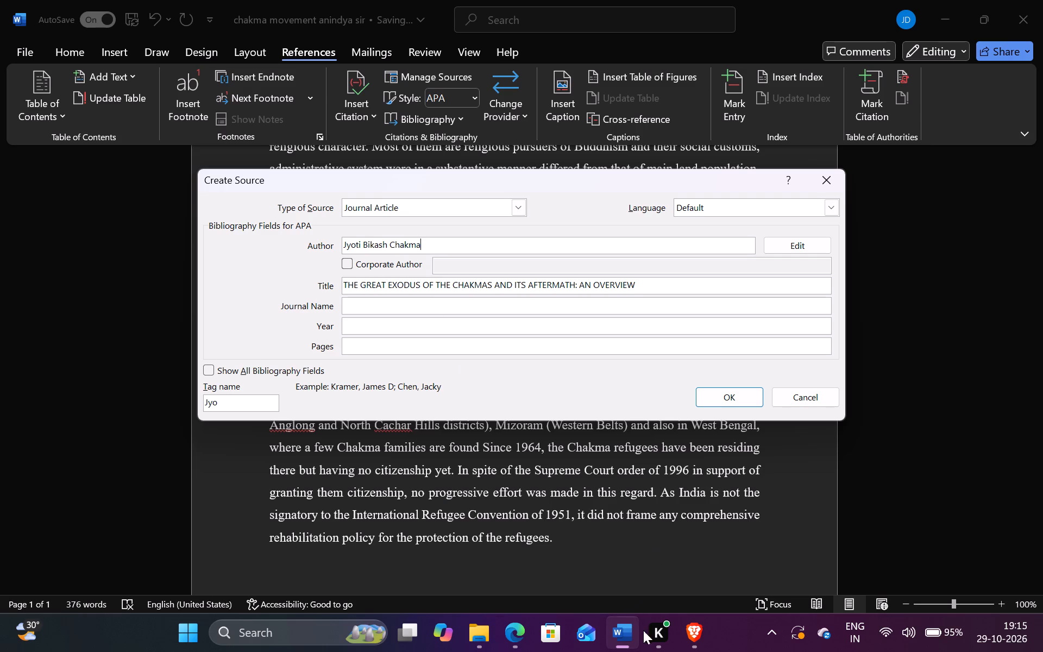
left_click(684, 642)
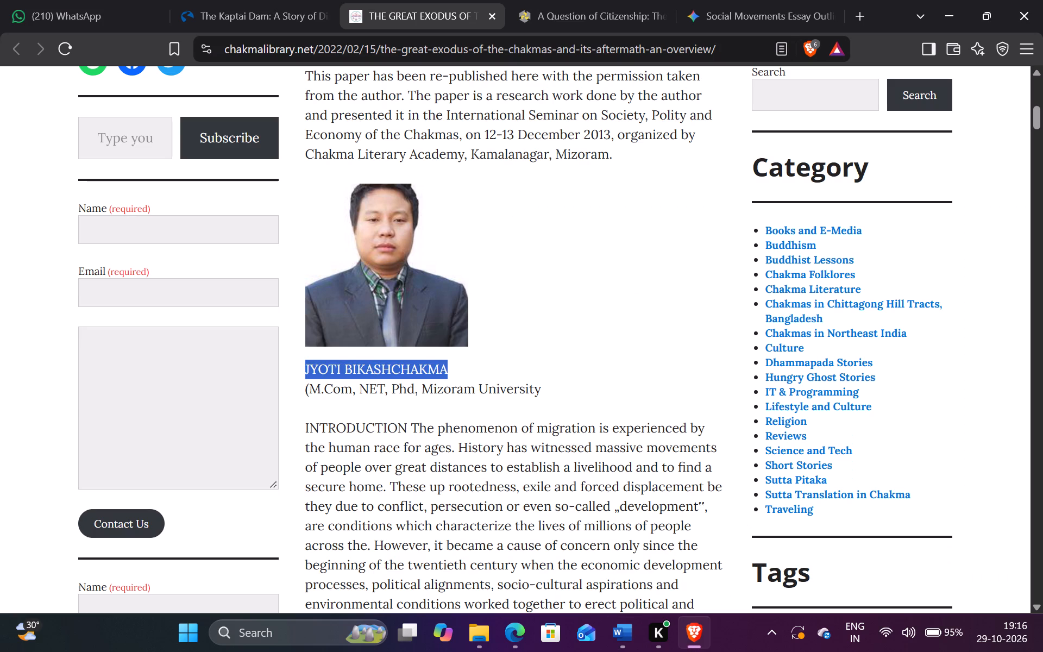
scroll(436, 435, "up", 4)
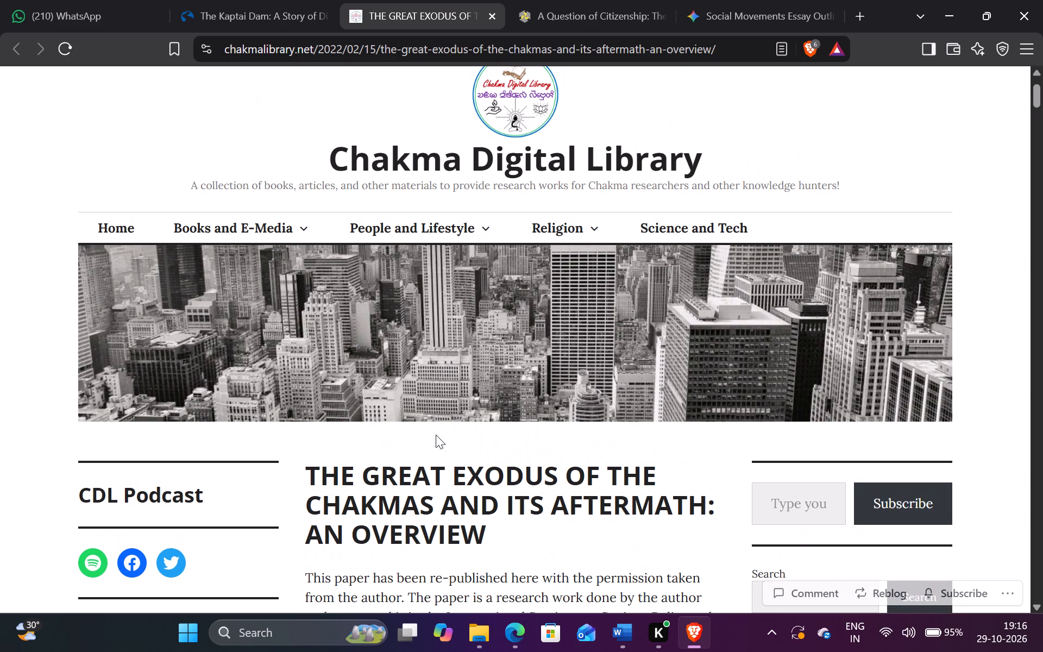
left_click(736, 19)
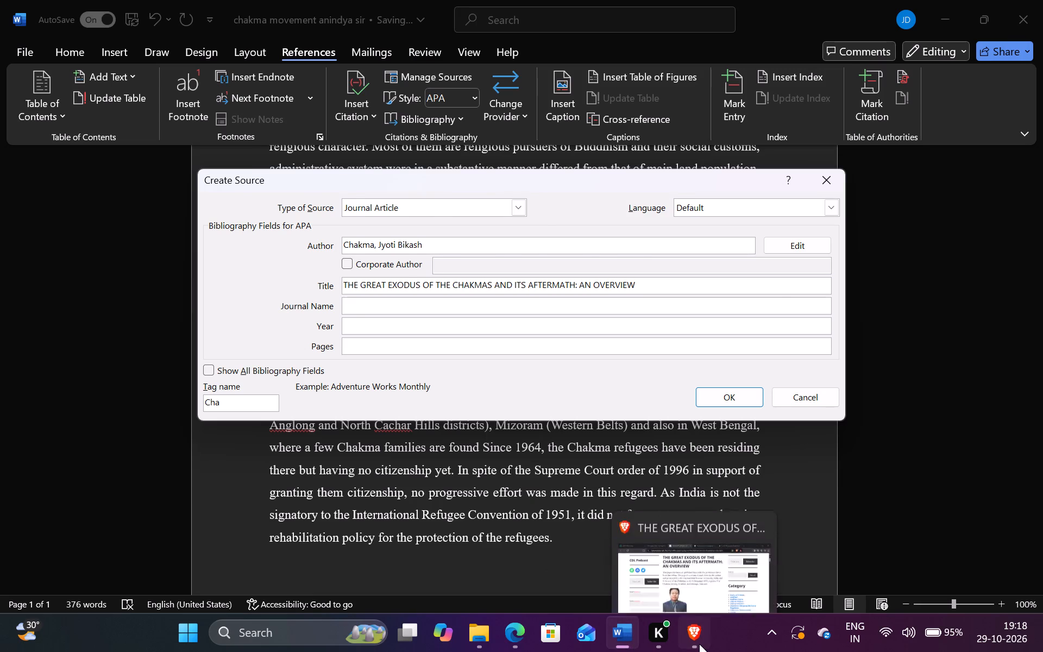
scroll(699, 644, "up", 7)
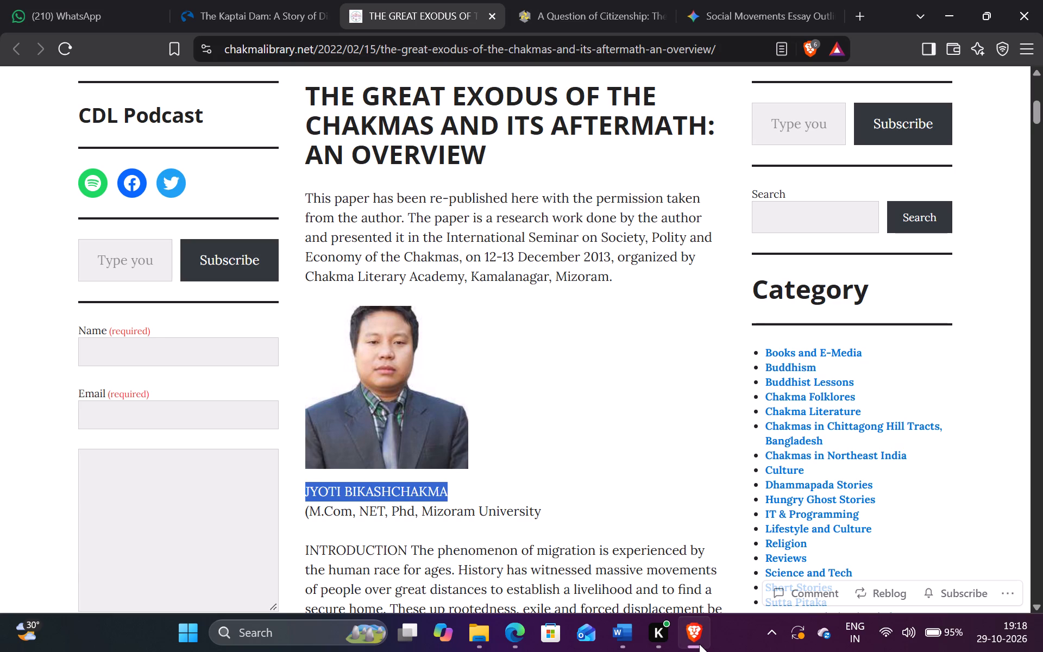
scroll(579, 537, "up", 9)
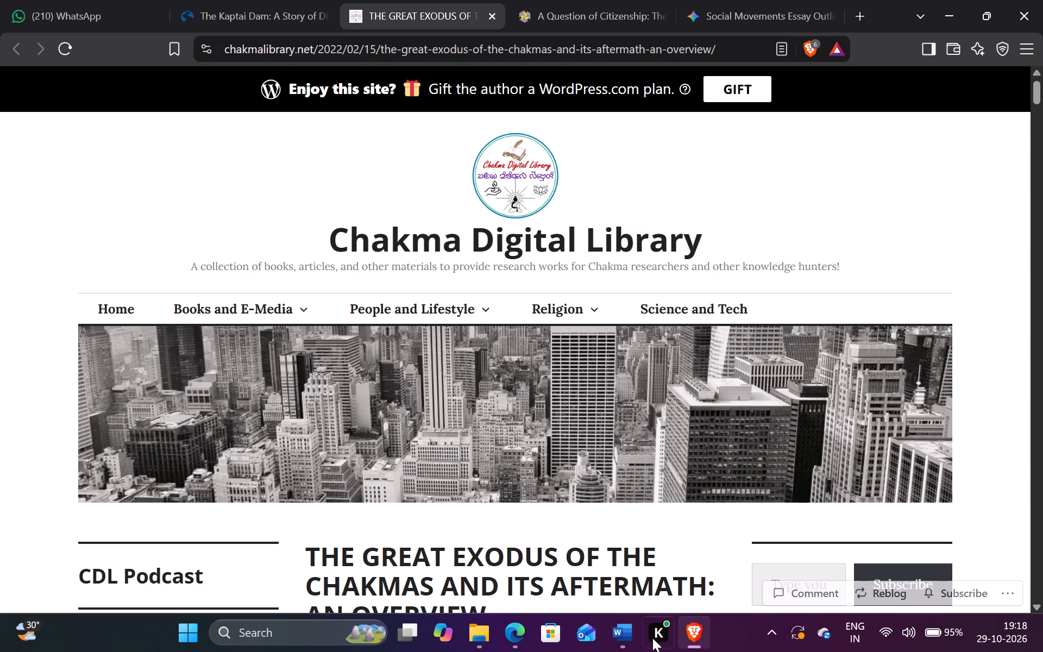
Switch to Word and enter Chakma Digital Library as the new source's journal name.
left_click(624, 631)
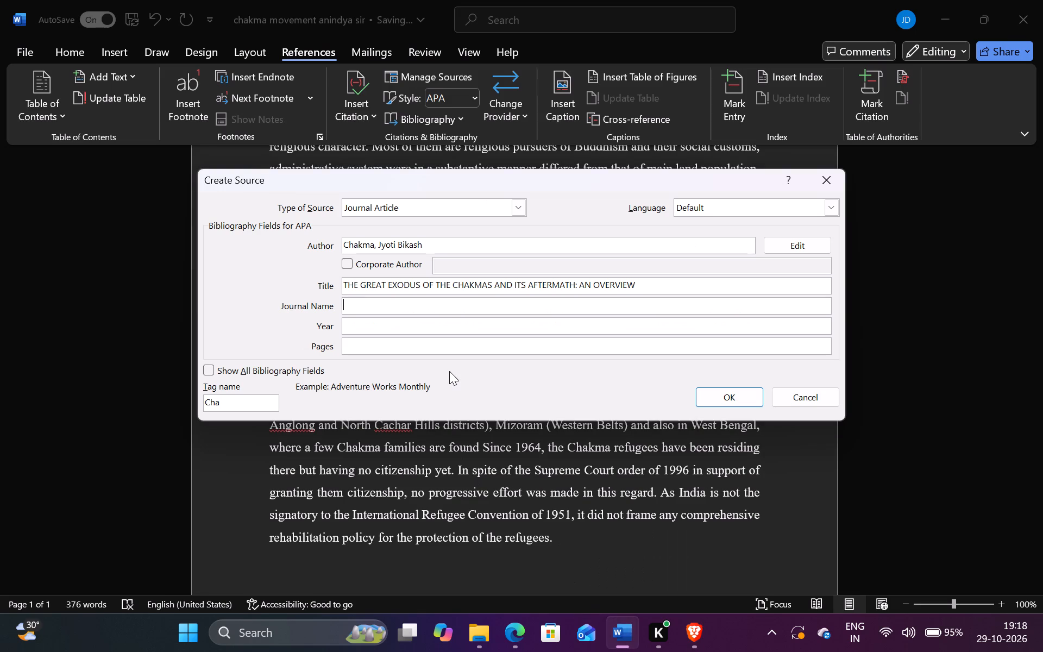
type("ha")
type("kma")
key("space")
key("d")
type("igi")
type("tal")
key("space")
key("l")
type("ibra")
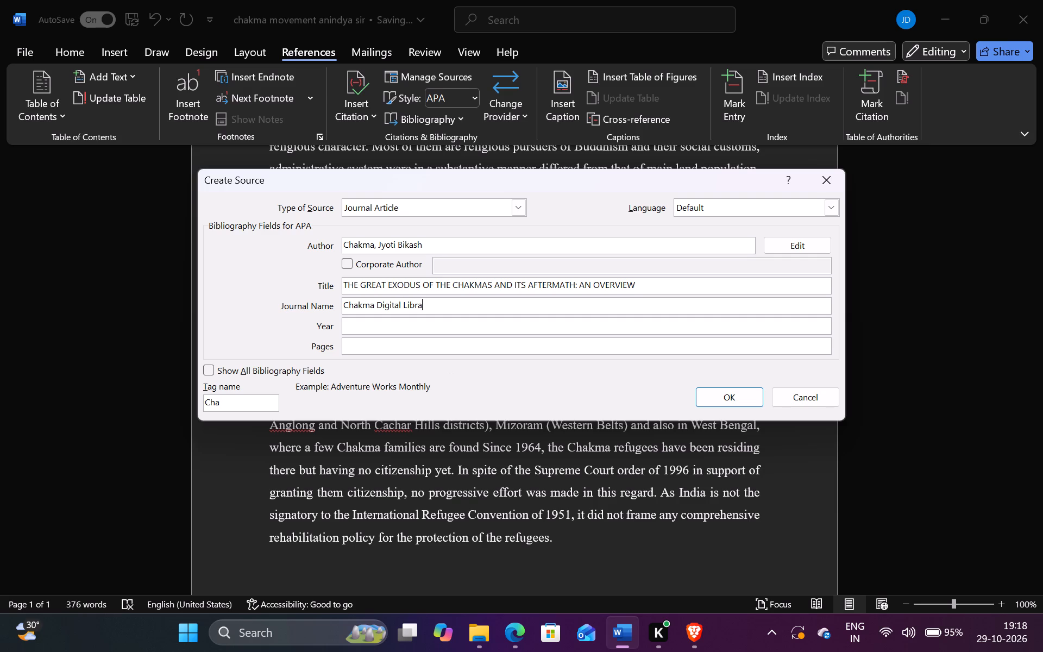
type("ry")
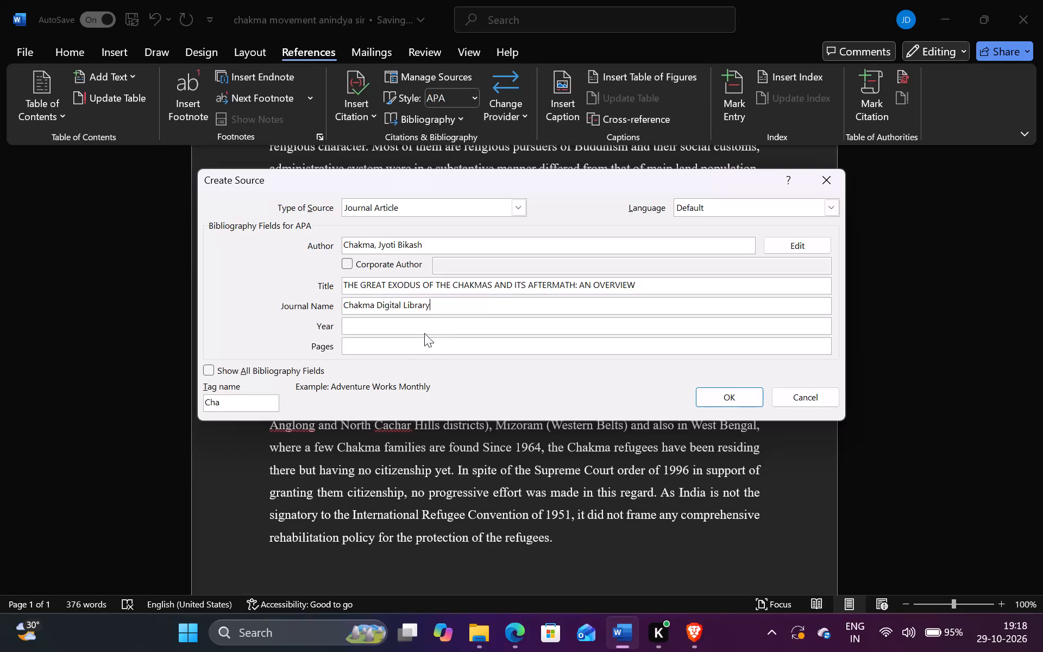
Check the Great Exodus article page in the Brave browser for the year to cite.
left_click(424, 331)
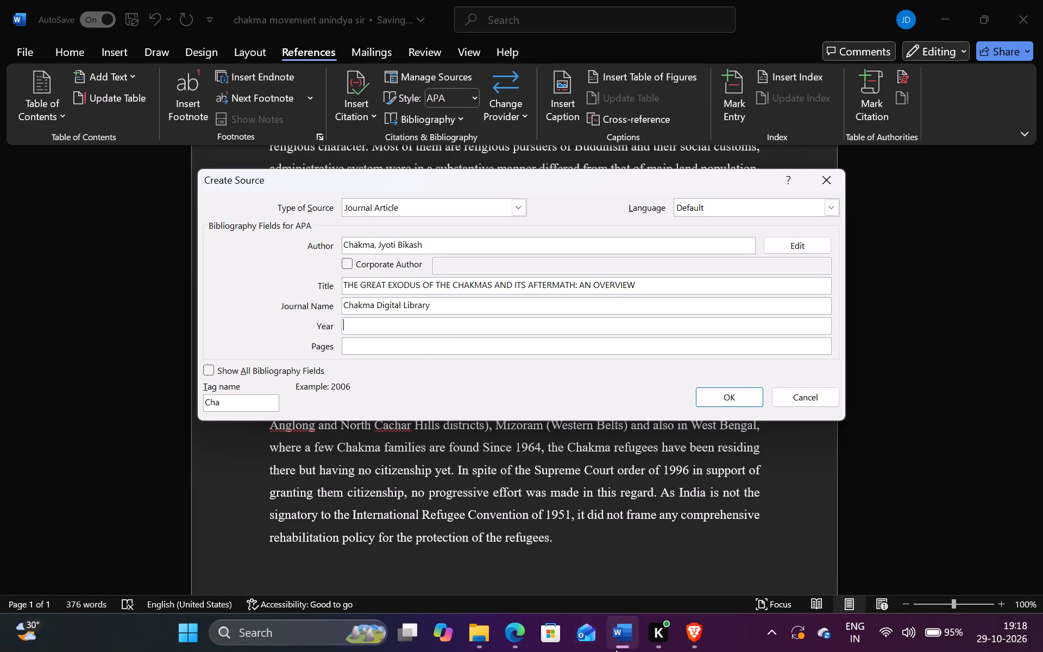
left_click(683, 633)
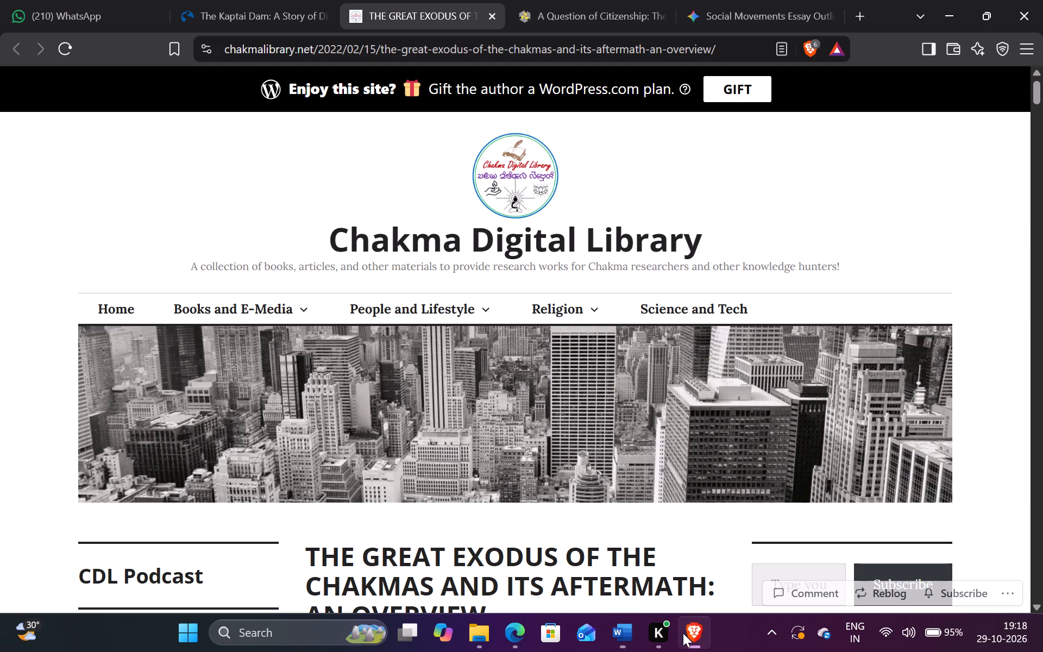
scroll(649, 471, "down", 4)
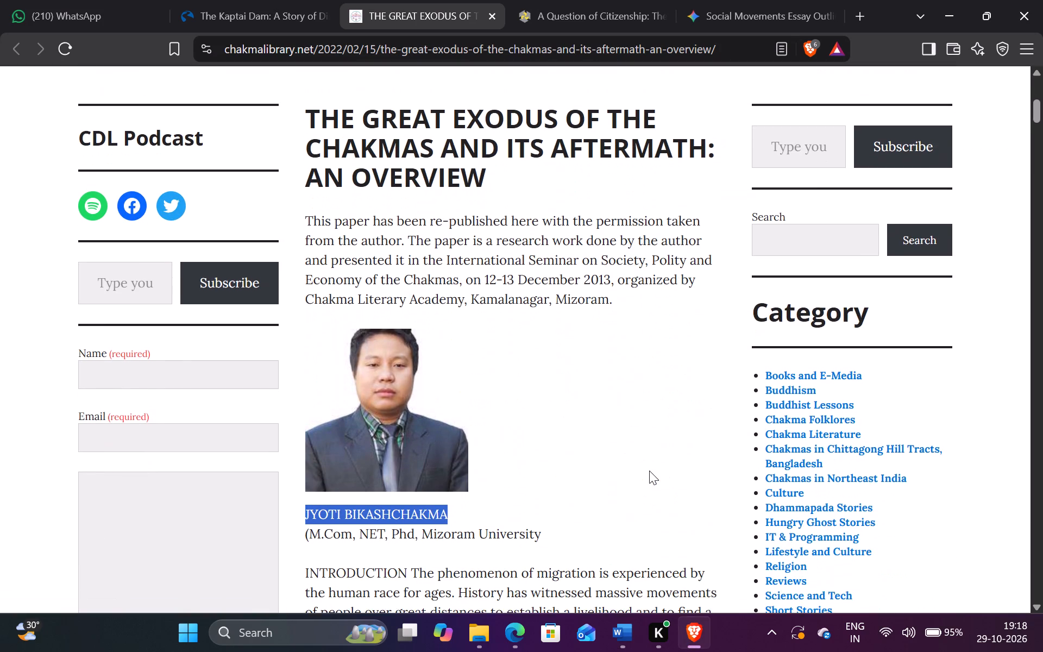
scroll(649, 471, "down", 1)
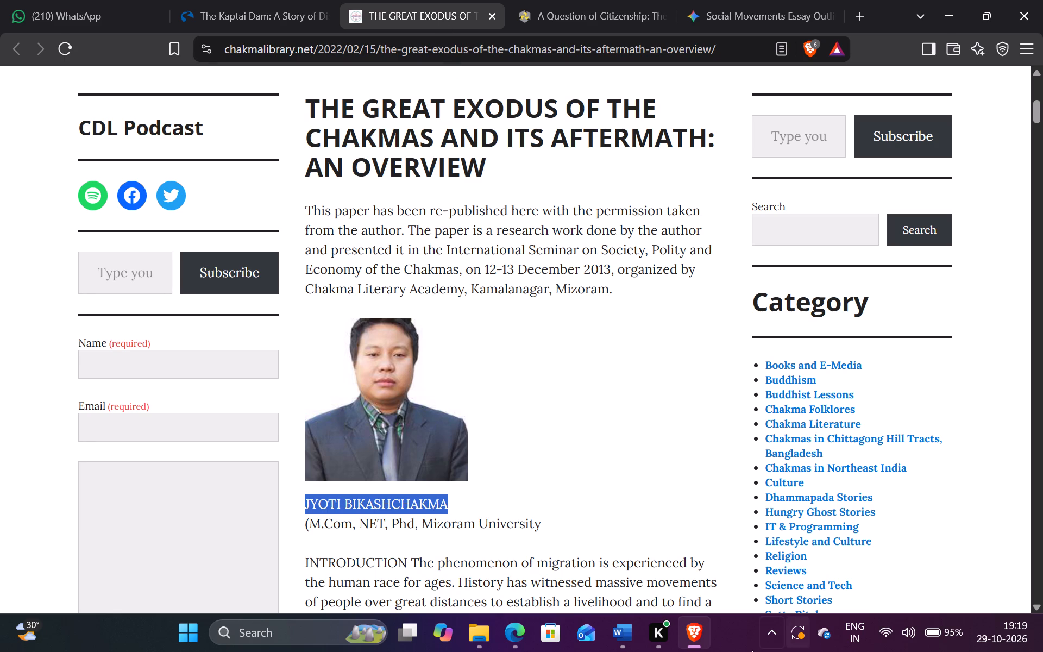
Switch to Word and change the new source's type to Report.
left_click(627, 631)
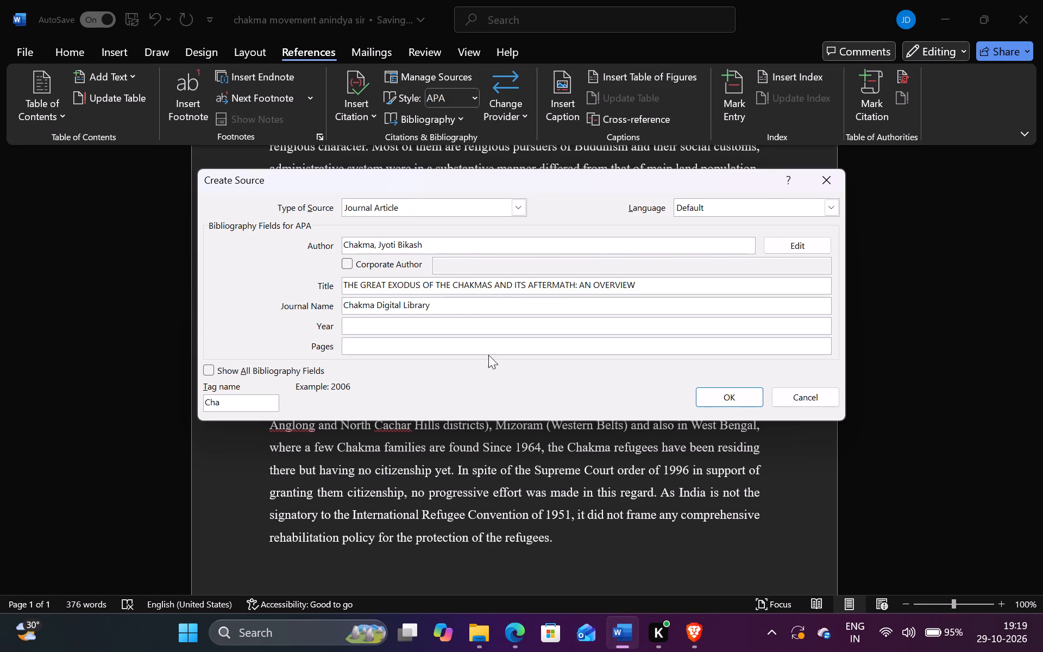
left_click(516, 207)
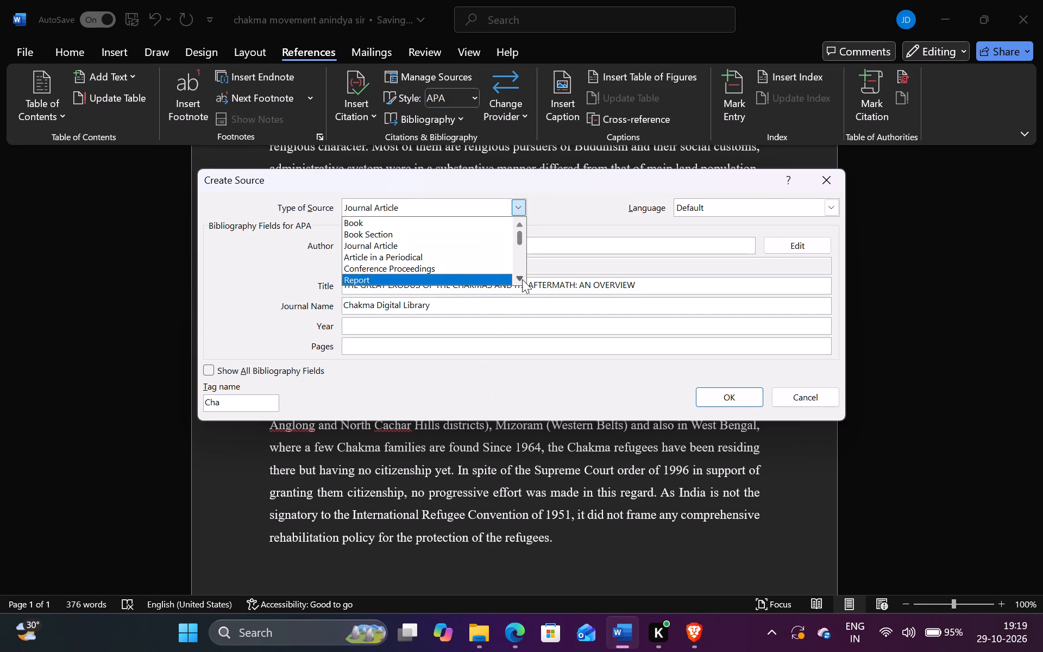
left_click(522, 279)
left_click(522, 279)
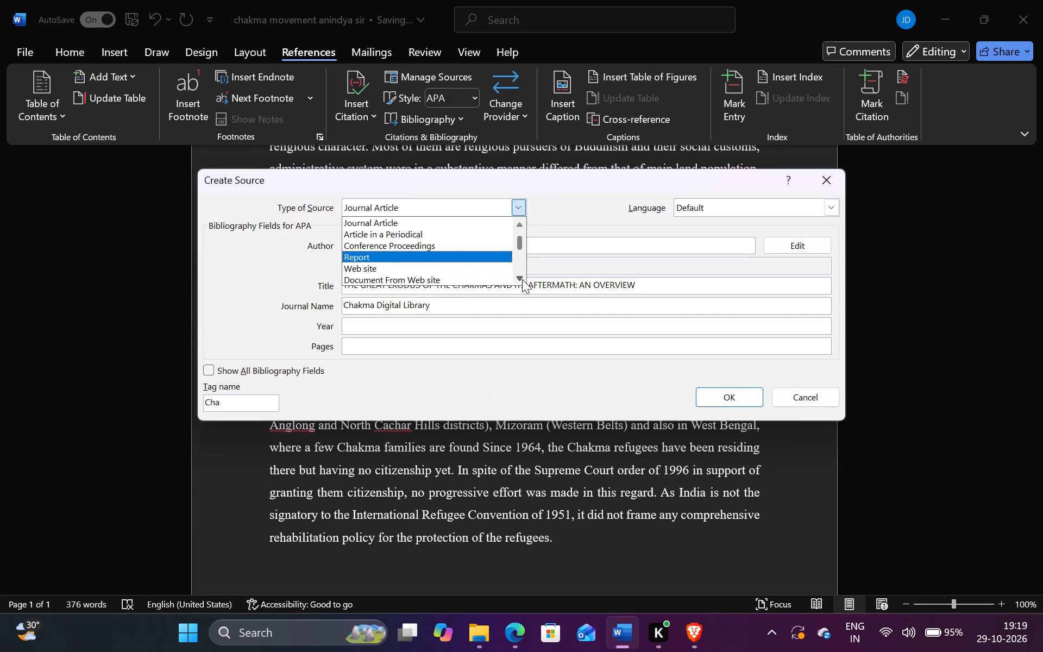
left_click(522, 279)
left_click(522, 279)
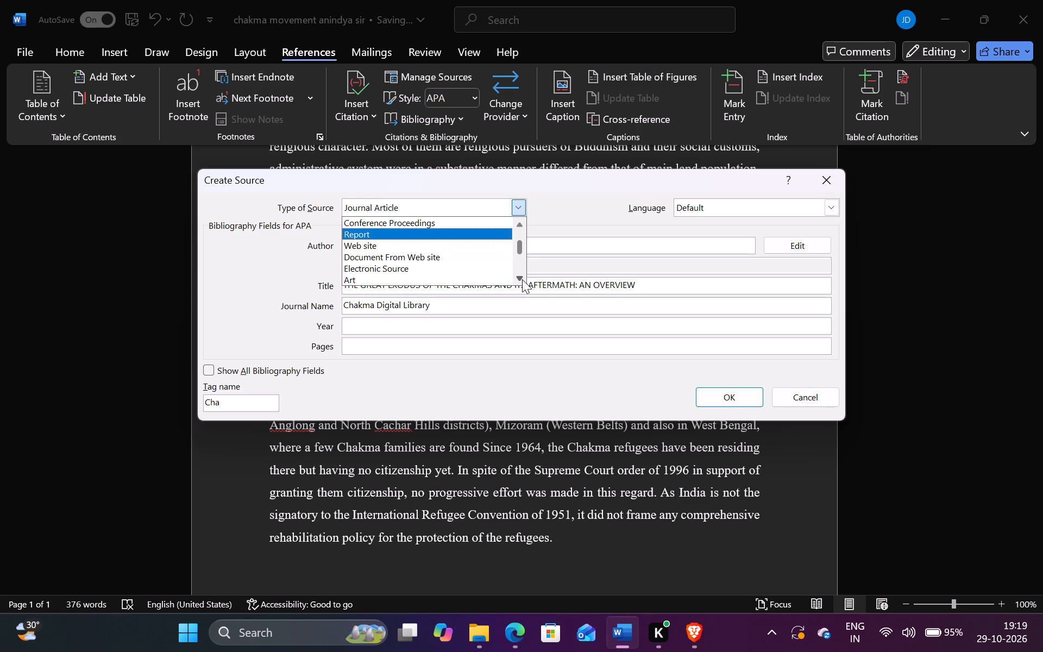
left_click(522, 279)
left_click(522, 279)
double_click(522, 279)
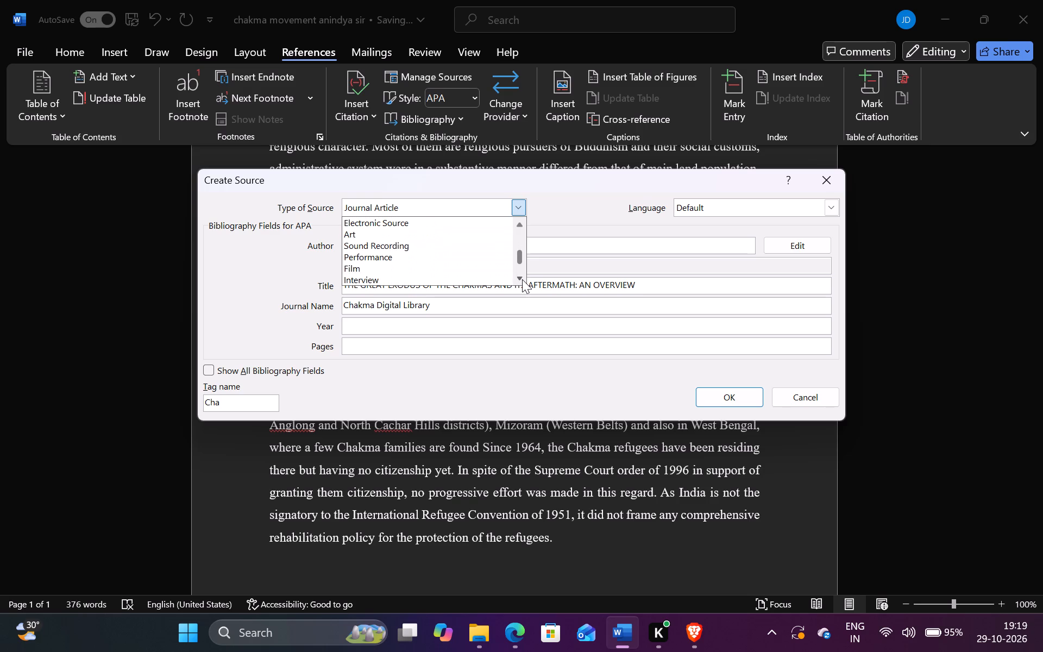
double_click(522, 279)
left_click(522, 279)
left_click(522, 279)
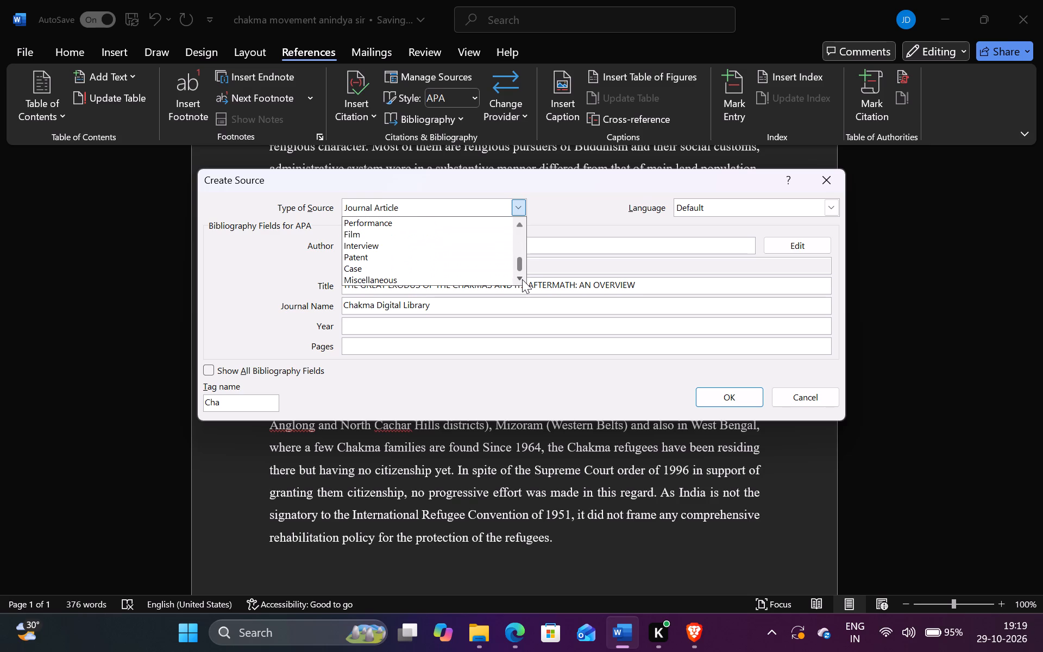
left_click(522, 279)
triple_click(517, 222)
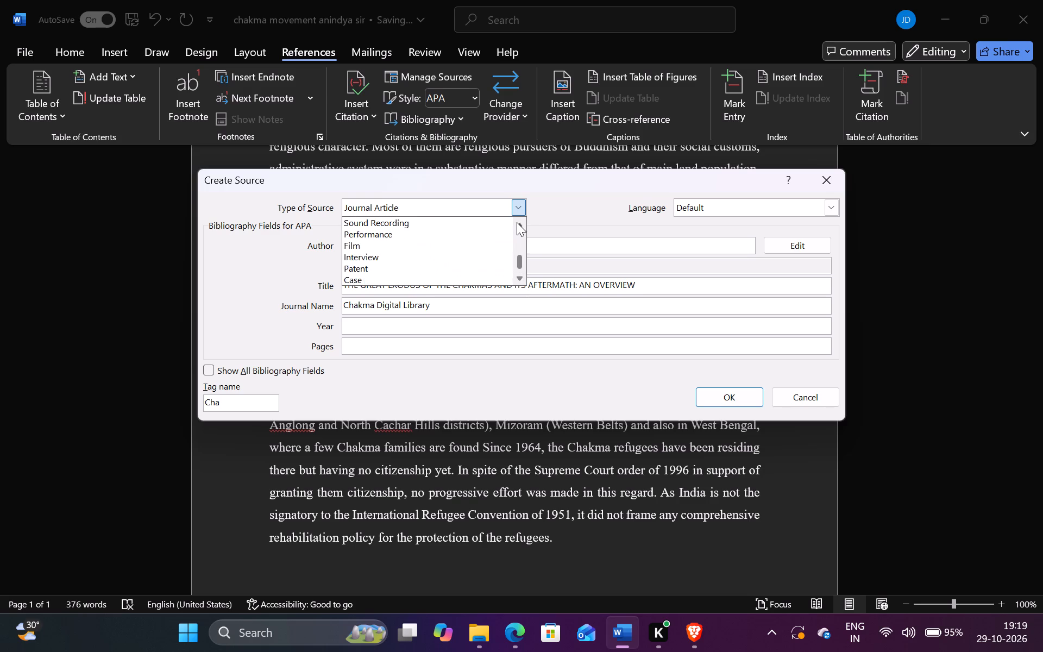
triple_click(517, 222)
triple_click(517, 222)
triple_click(517, 222)
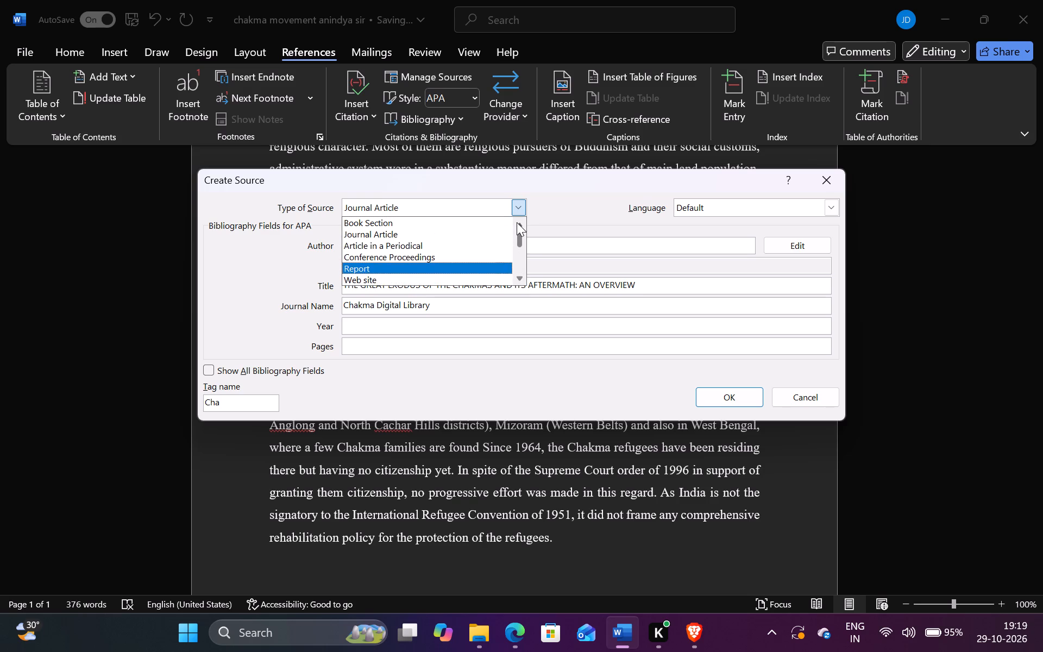
triple_click(517, 222)
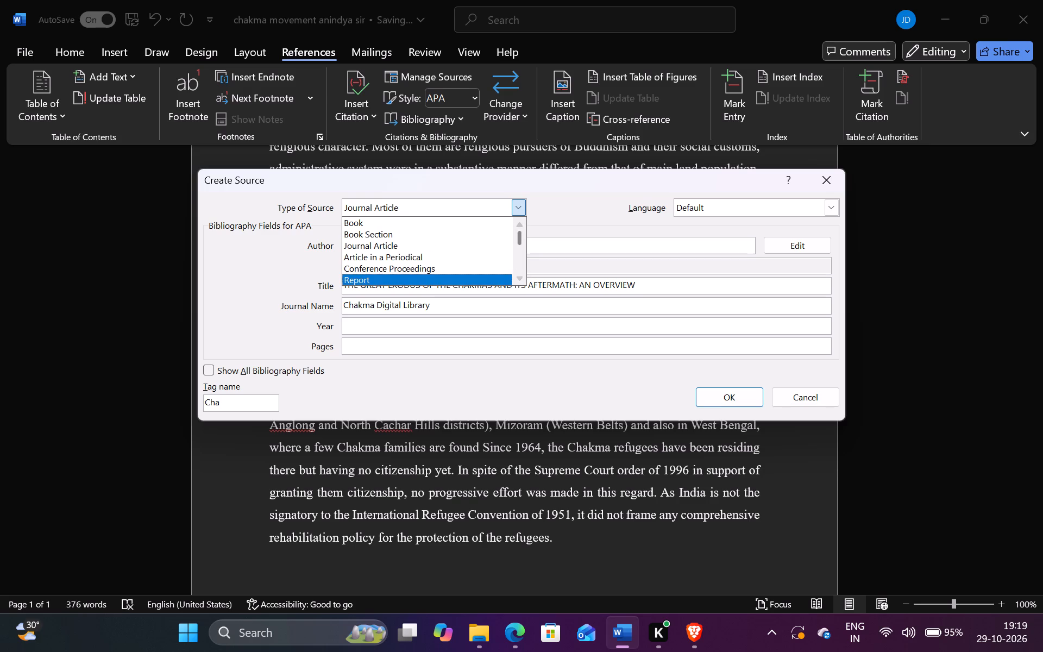
left_click(493, 280)
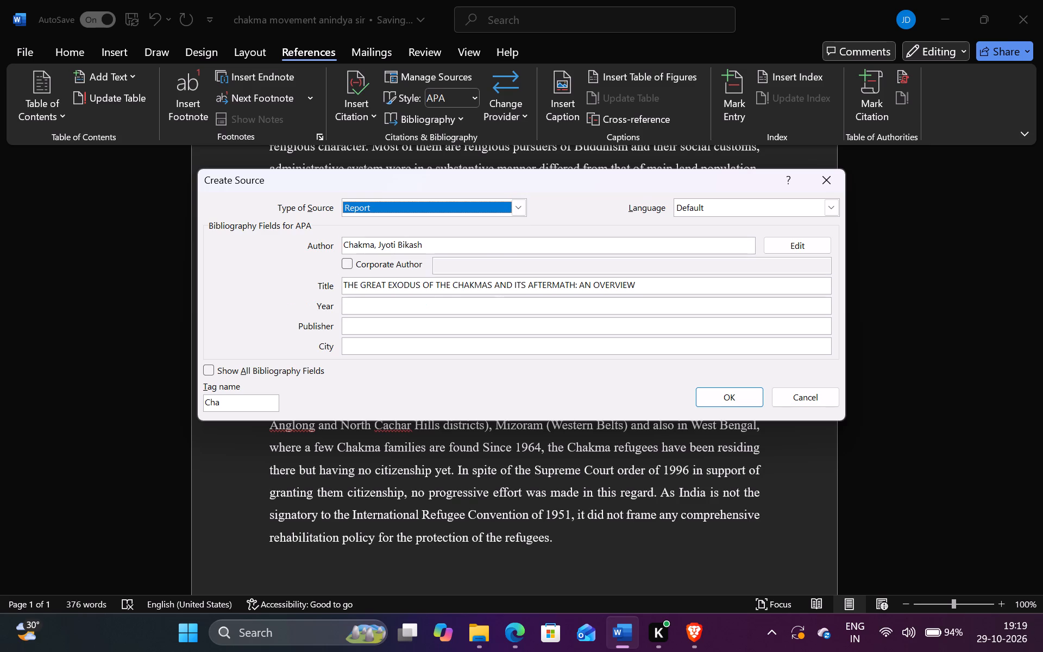
Enter Chakma Digital Library as the report source's publisher.
left_click(426, 321)
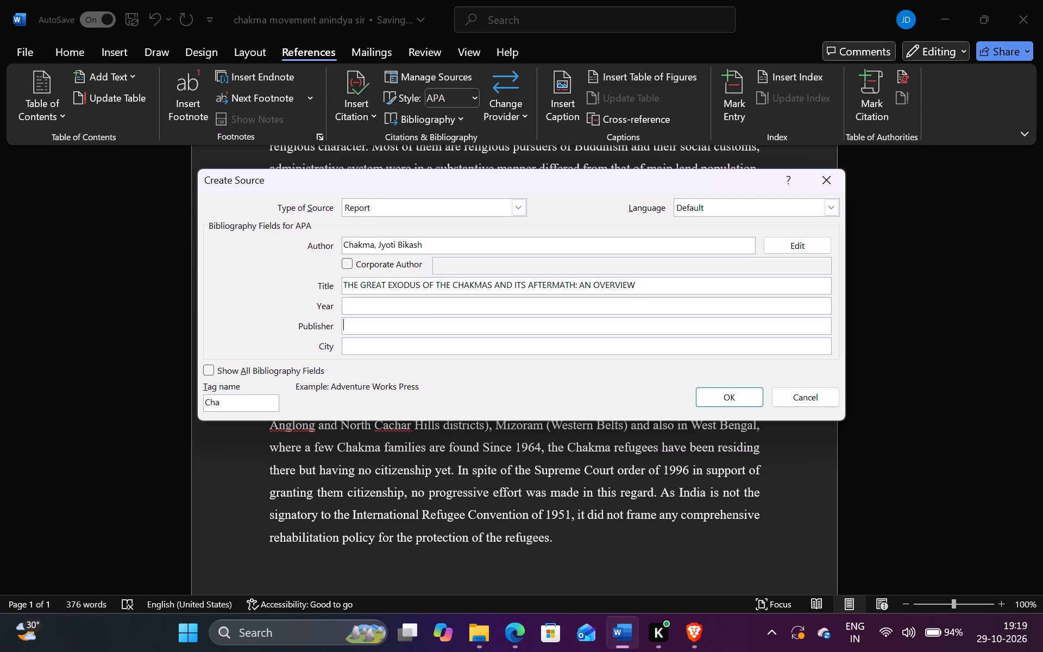
key("c")
type("hakma")
key("space")
type("igi")
type("tal")
key("space")
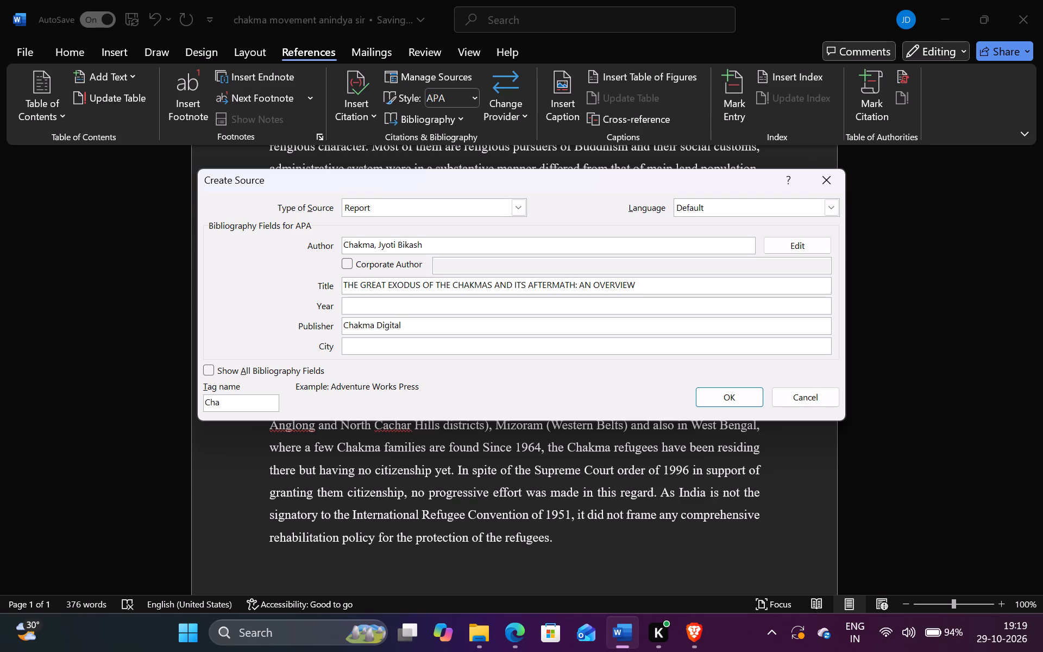
type("ibr")
left_click(426, 321)
key("a")
key("t")
key("BackSpace")
type("ary")
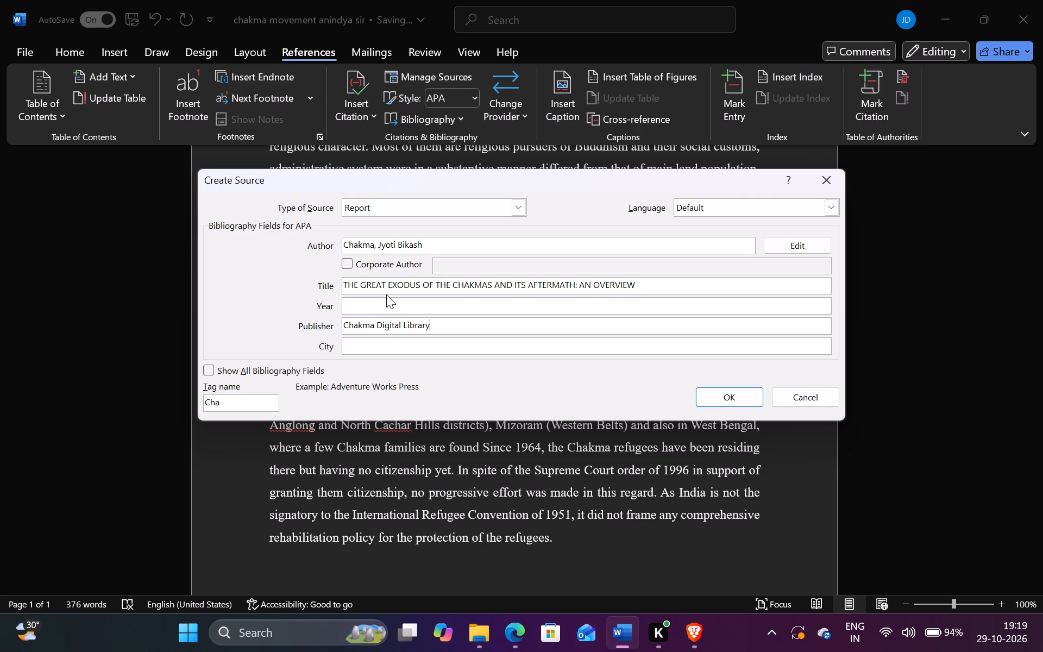
Set the report source's year to 2013.
left_click(386, 294)
left_click(382, 308)
type("20")
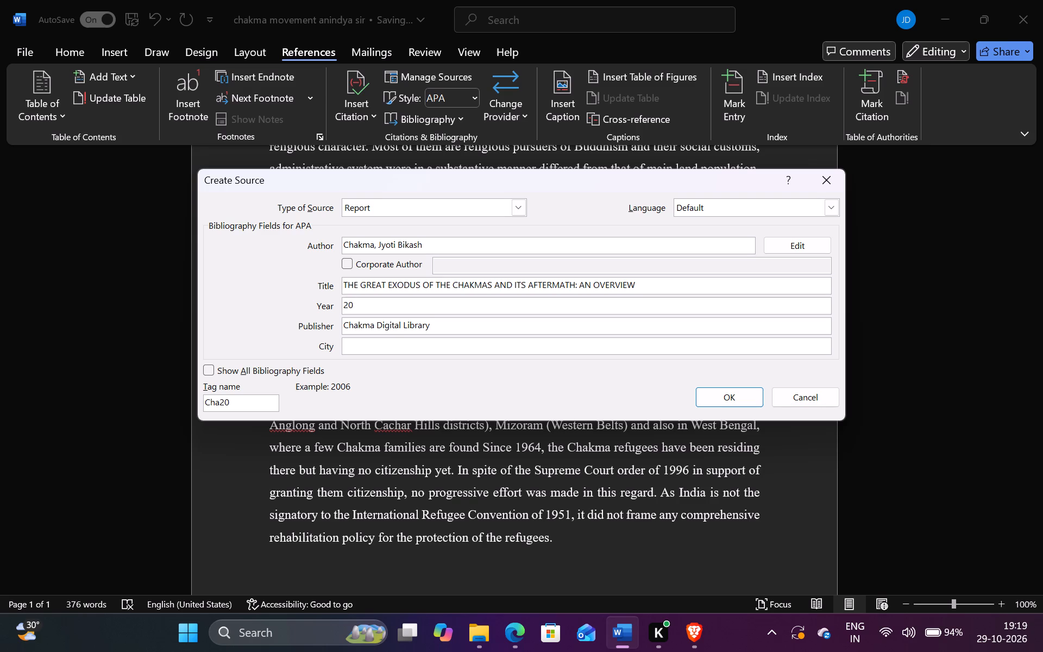
key("1")
key("3")
Check the article page in Brave for the city, enter Kamalanagar, Mizoram in Word's source form, and insert the completed citation.
left_click(356, 346)
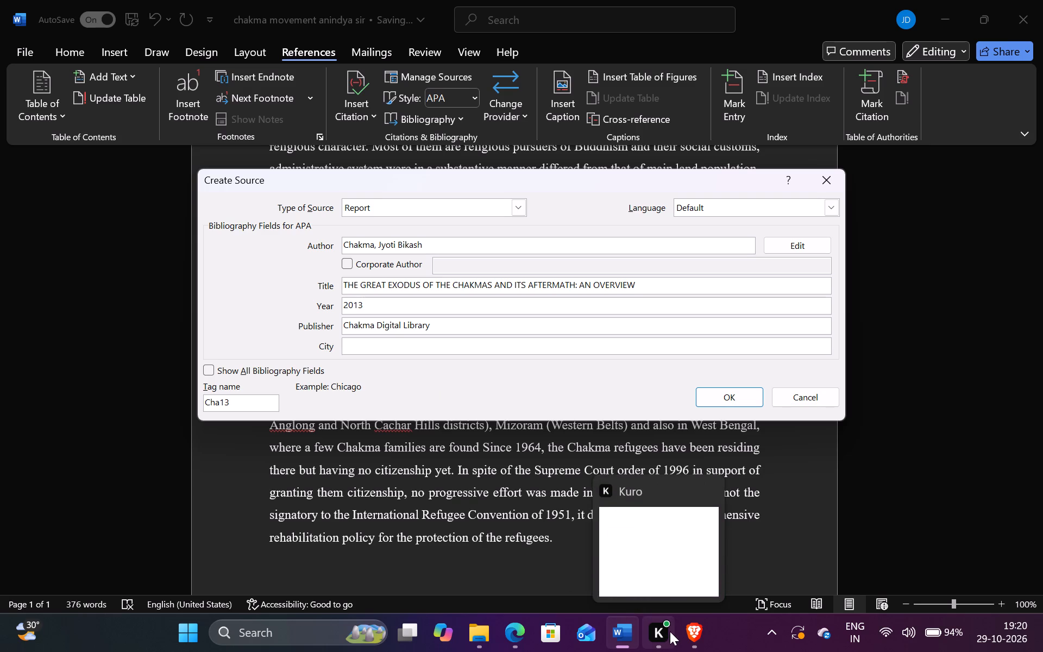
left_click(689, 634)
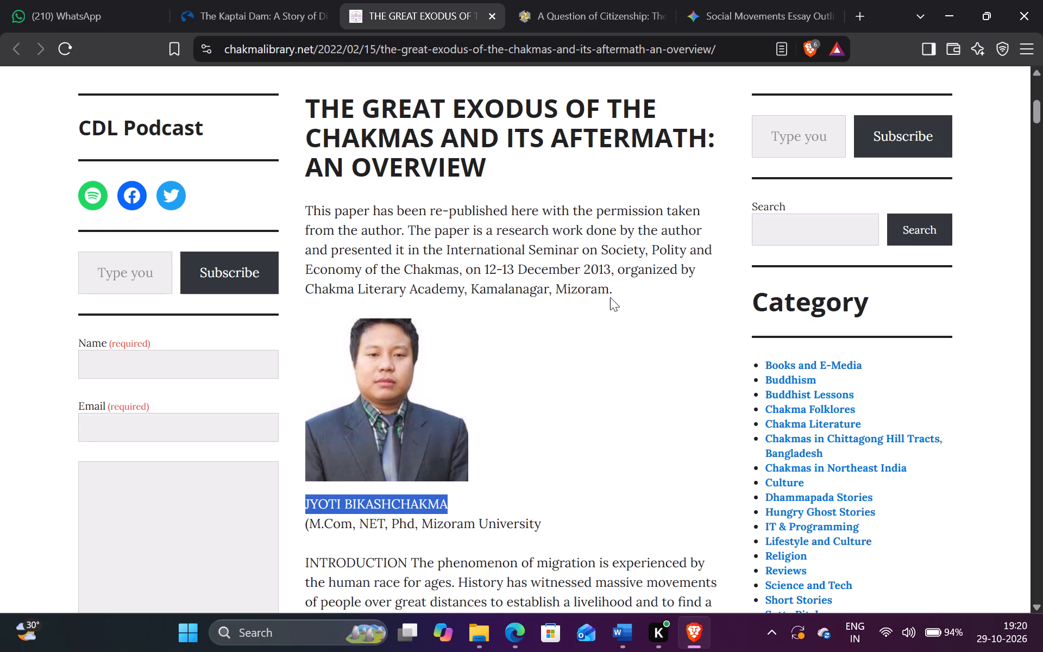
left_click(628, 648)
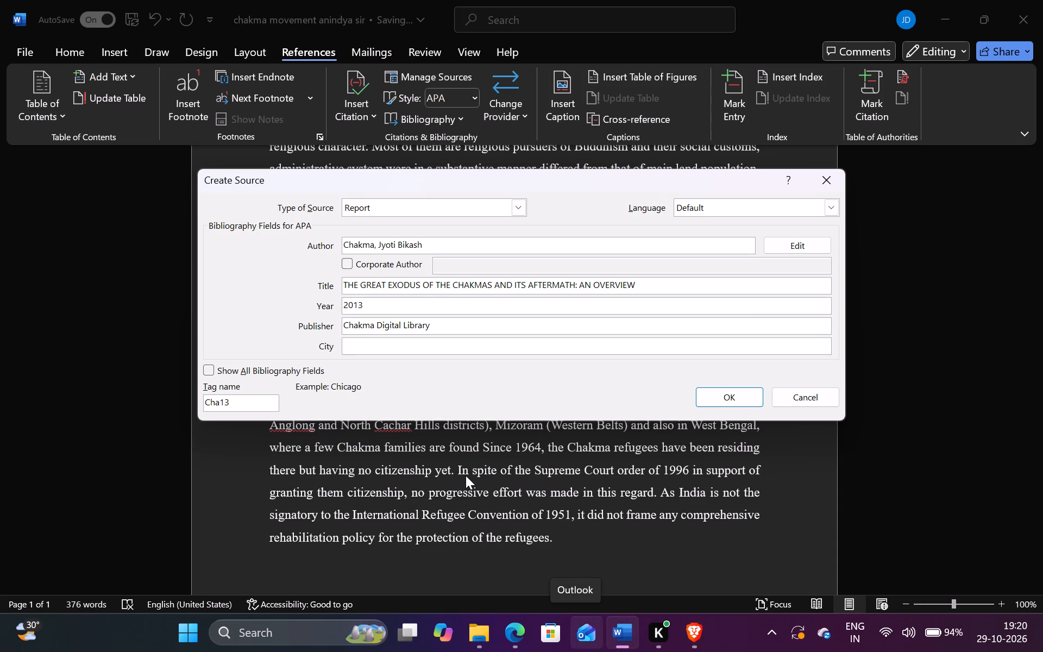
type("ama")
type("la")
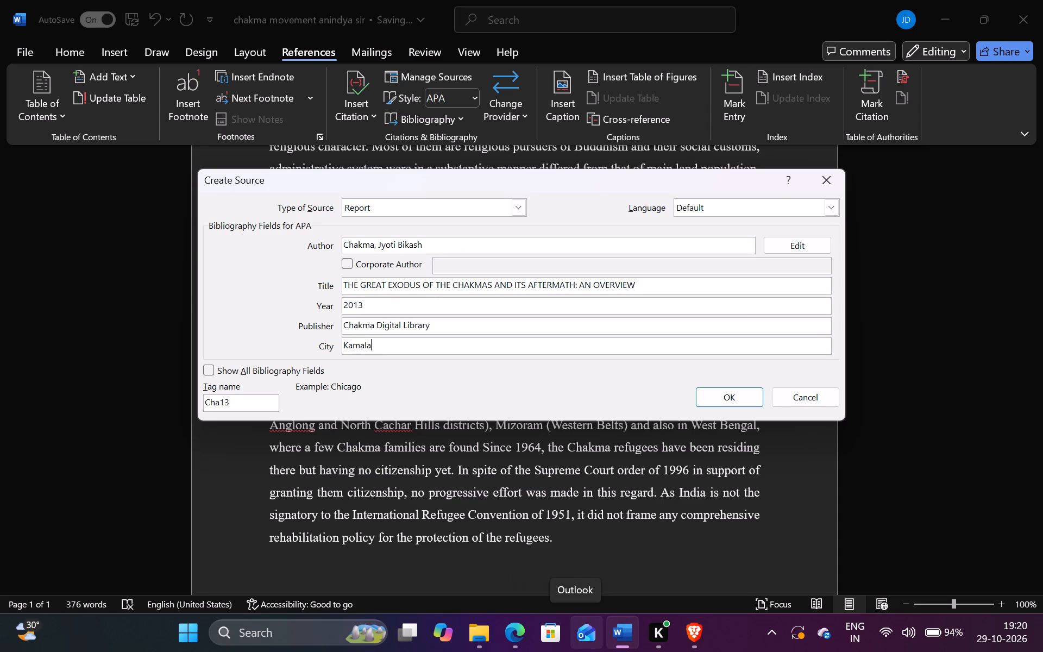
type("na")
type("gar")
left_click(466, 475)
type(",")
key("space")
type("iz")
key("o")
type("ram")
left_click(743, 402)
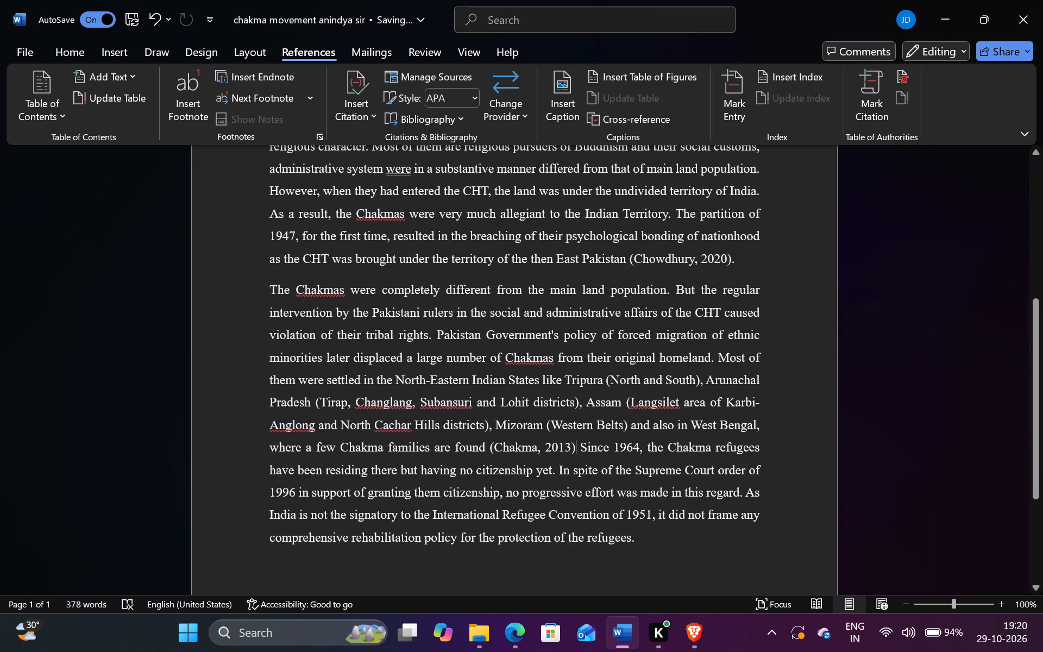
Add a period after the new citation, before the sentence starting "Since 1964".
key("period")
key("space")
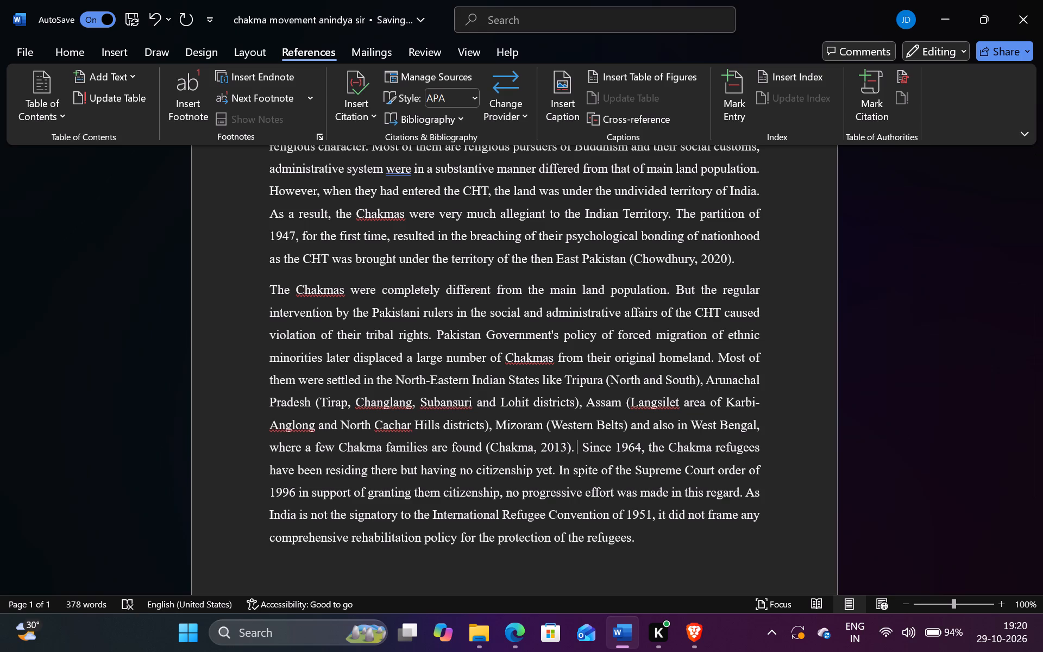
key("BackSpace")
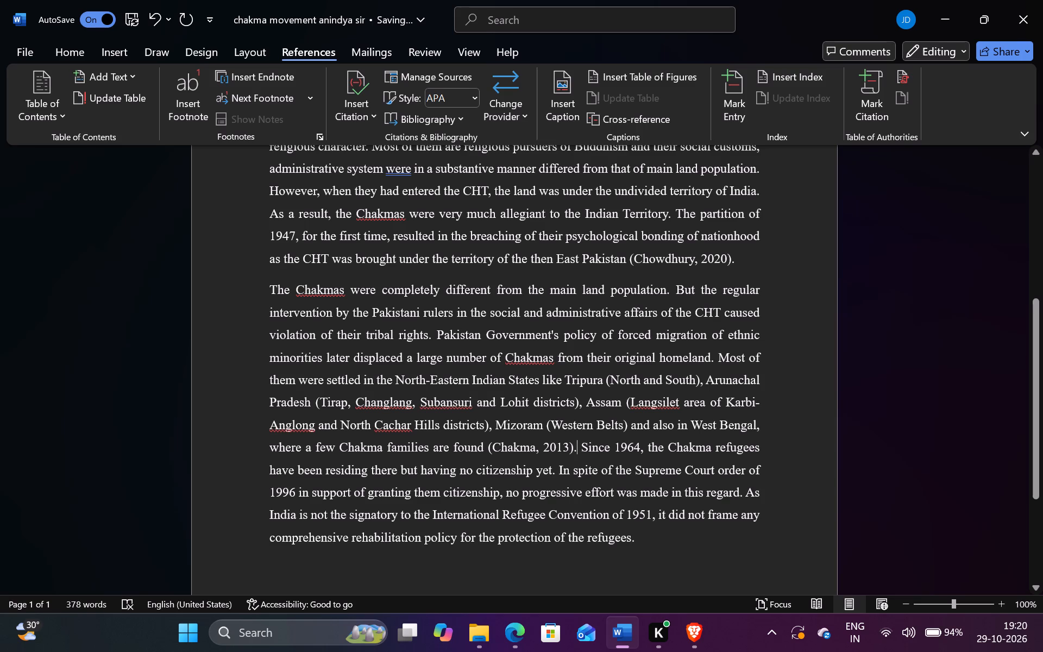
Replace "there" after "the Chakma refugees have been residing" with "in Arunachal".
left_click(398, 477)
key("BackSpace")
key("BackSpace")
key("BackSpace")
key("BackSpace")
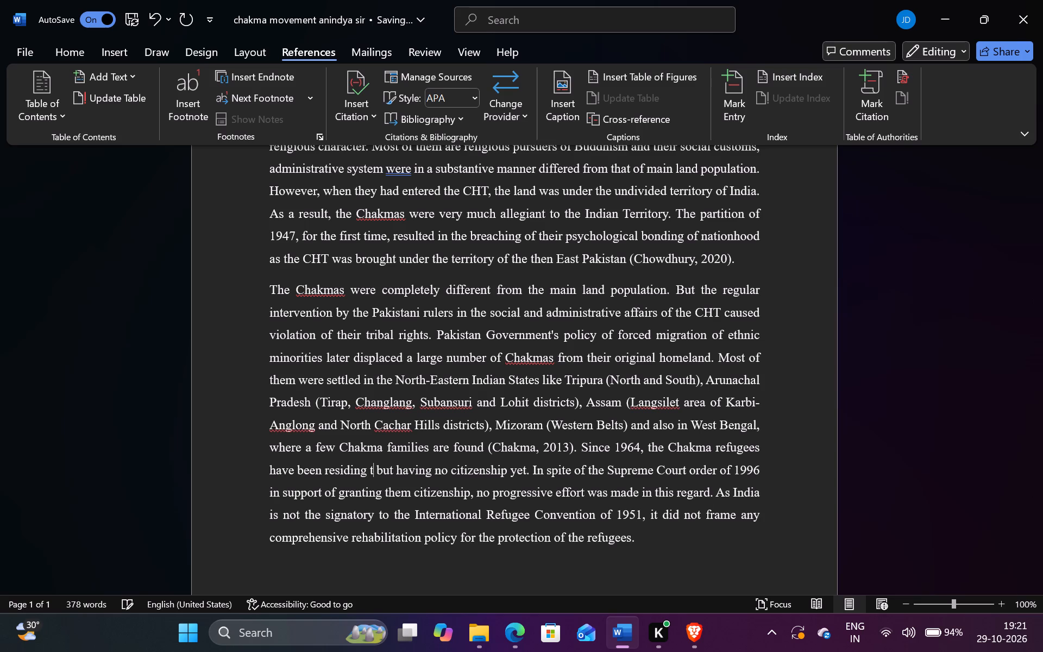
key("BackSpace")
type("in")
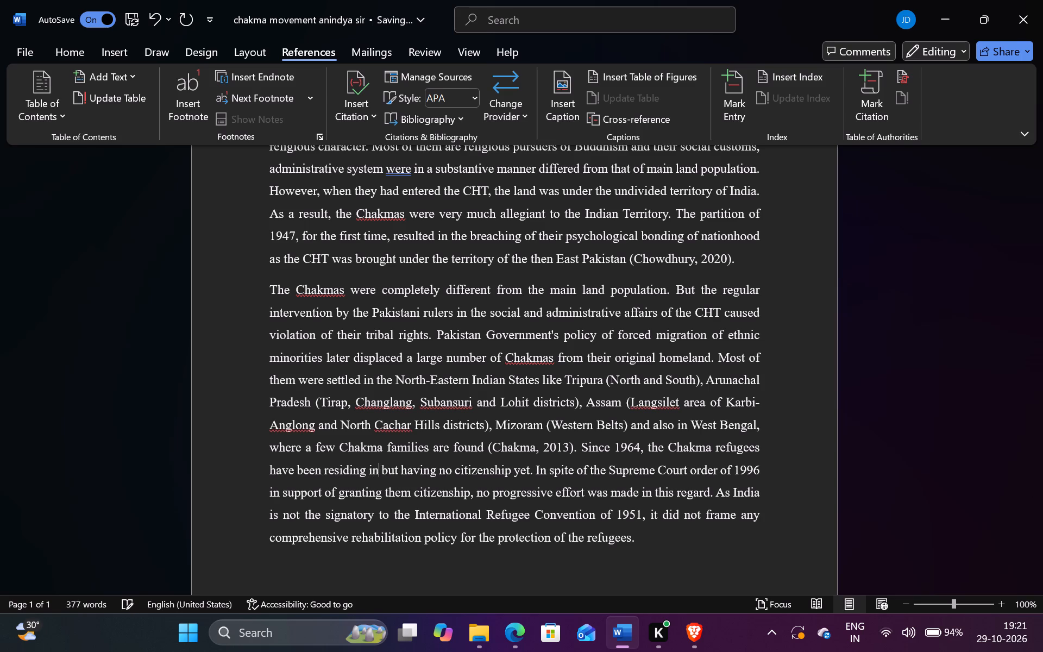
key("space")
key("a")
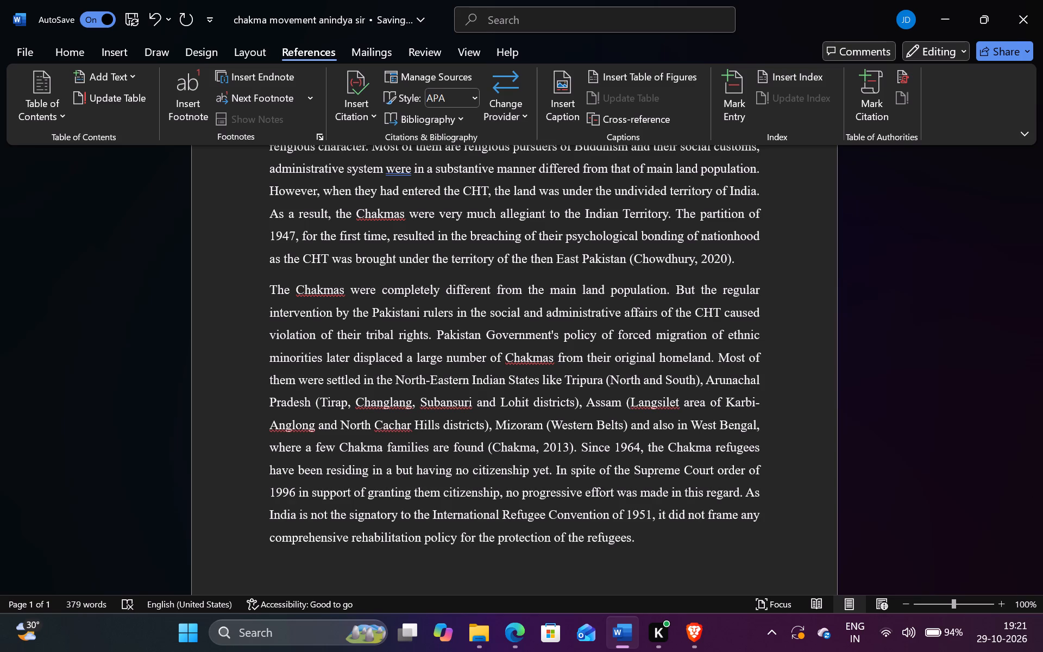
key("BackSpace")
key("a")
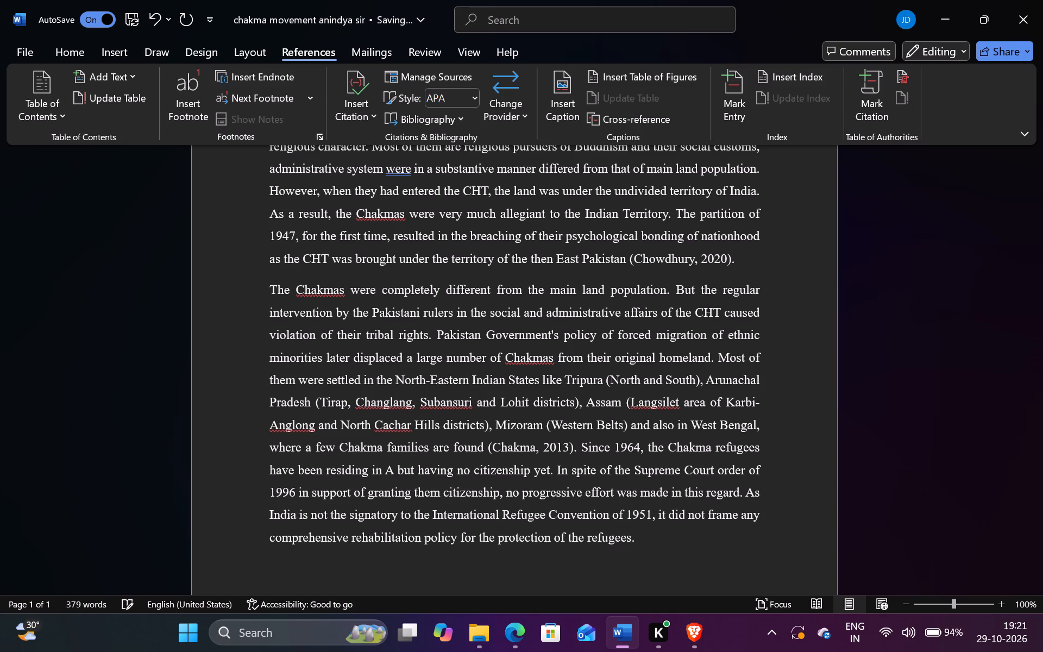
key("r")
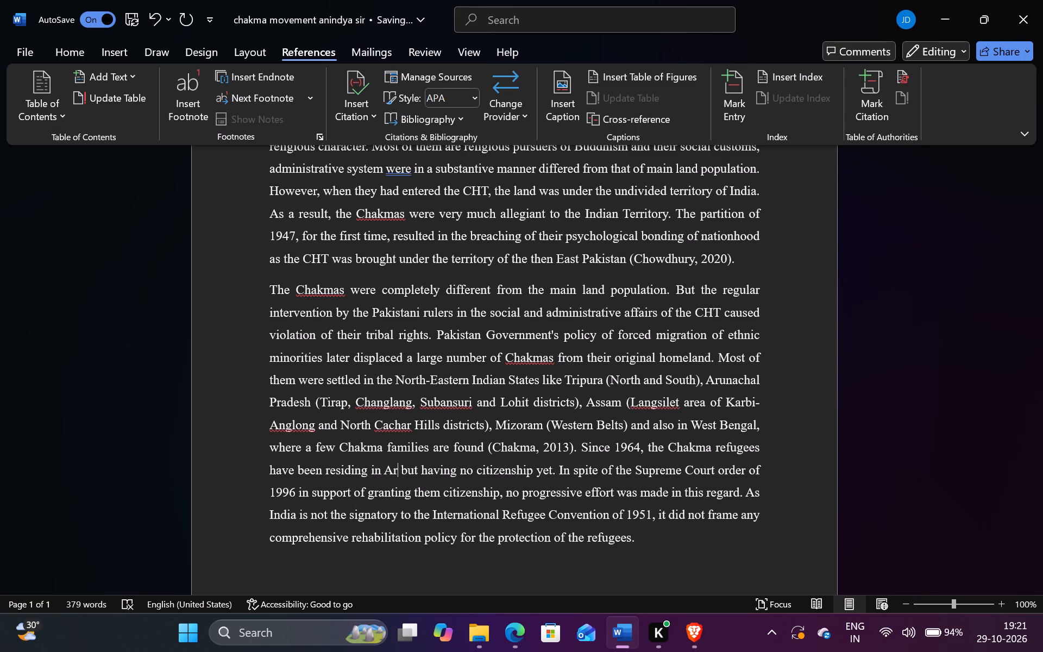
key("r")
key("BackSpace")
key("u")
type("nacha")
type("l p")
key("BackSpace")
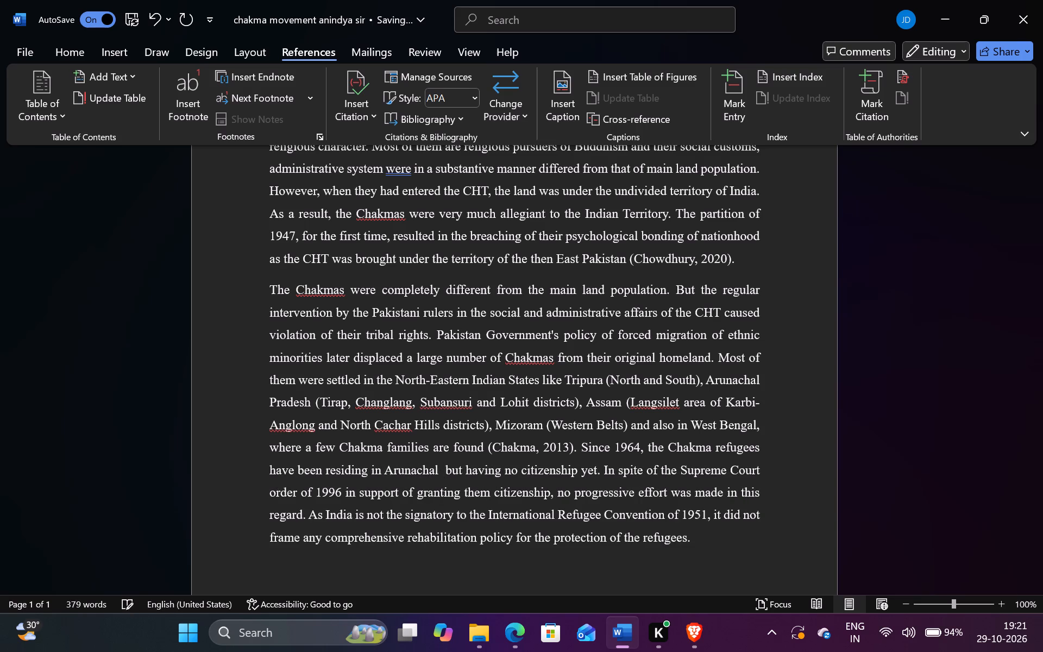
Complete the place name as "Arunachal Pradesh" before "but having no citizenship yet", removing any stray letters within it.
key("p")
key("r")
left_click(398, 477)
type("ad")
left_click(398, 477)
key("e")
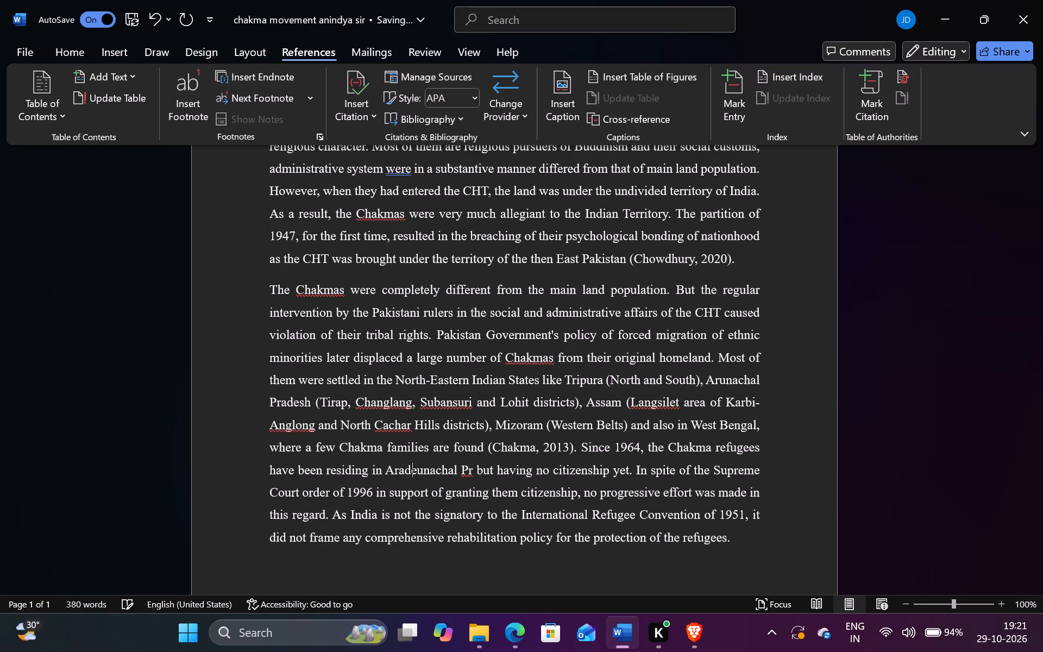
key("s")
key("BackSpace")
key("BackSpace")
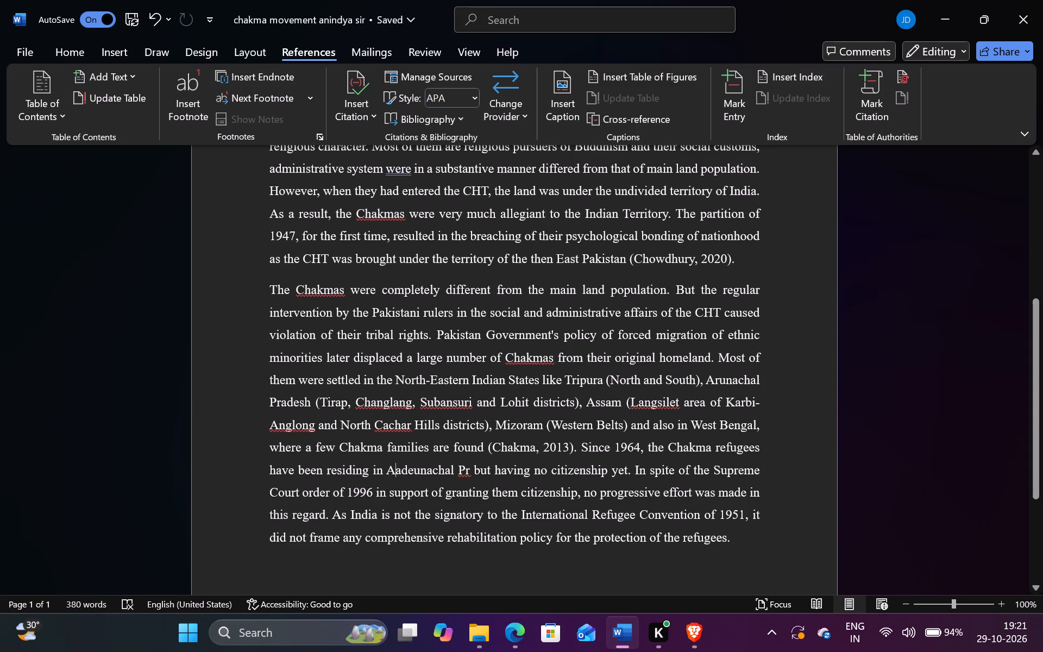
left_click(411, 474)
key("BackSpace")
key("BackSpace")
key("BackSpace")
type("ru")
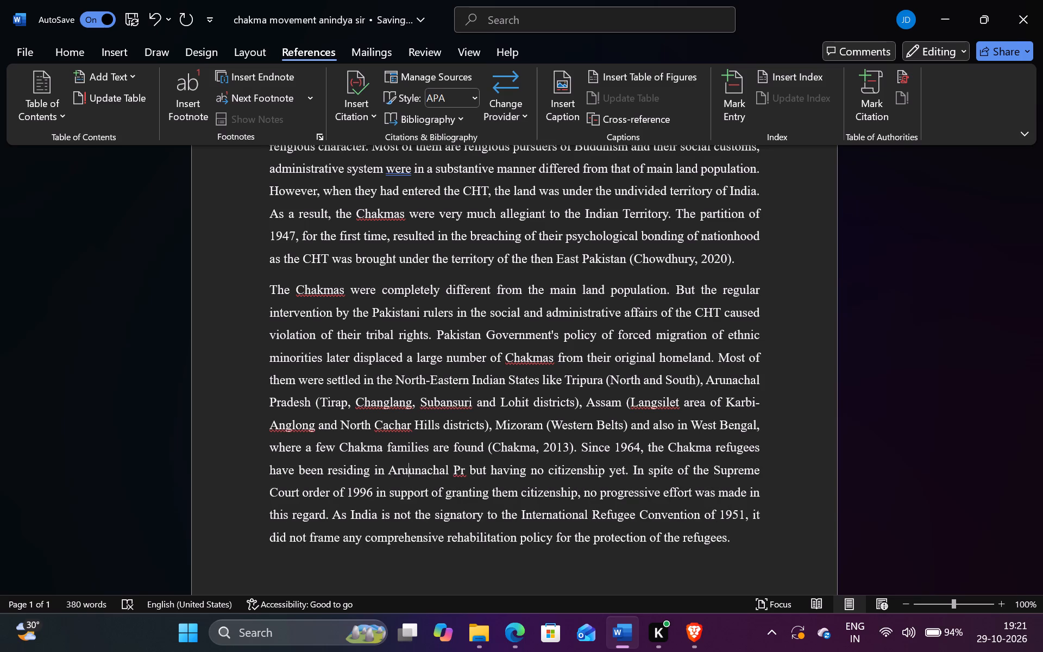
key("BackSpace")
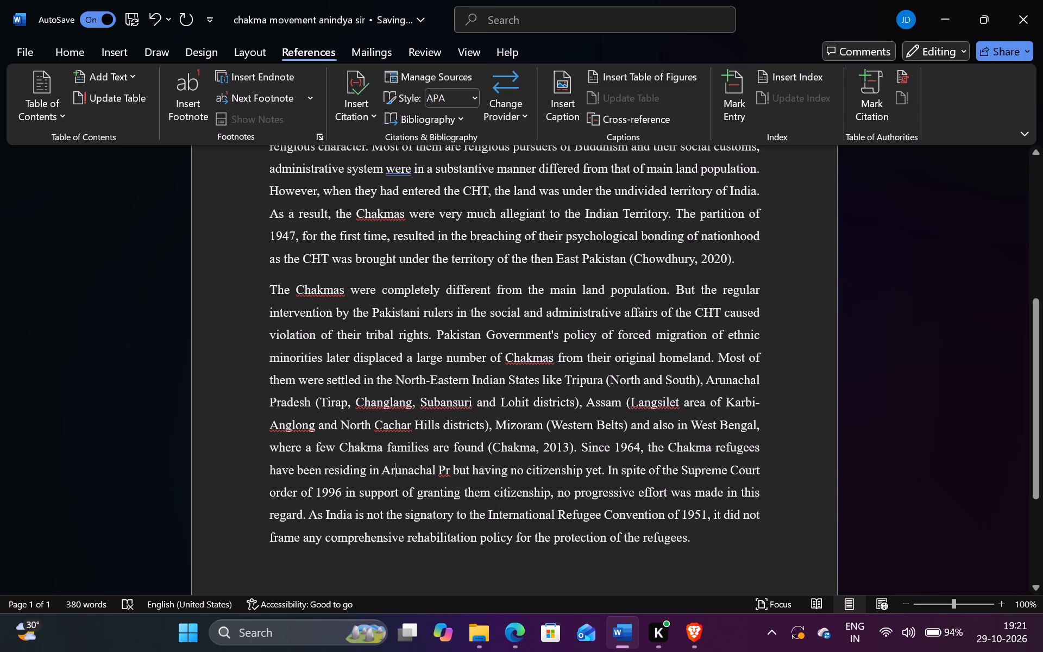
left_click(450, 472)
type("ad")
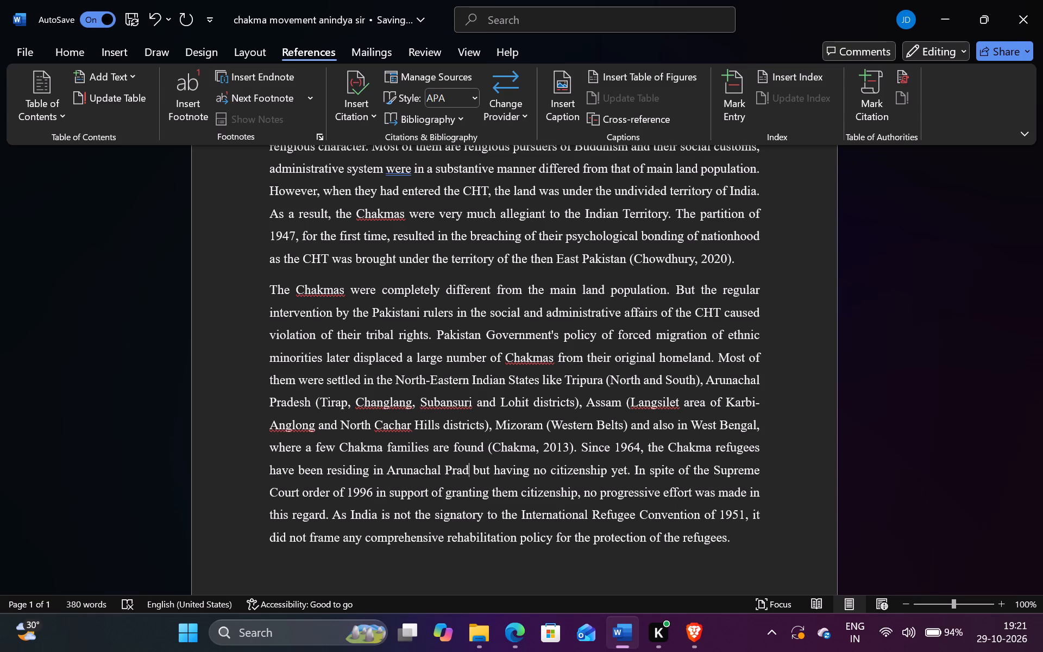
type("esh")
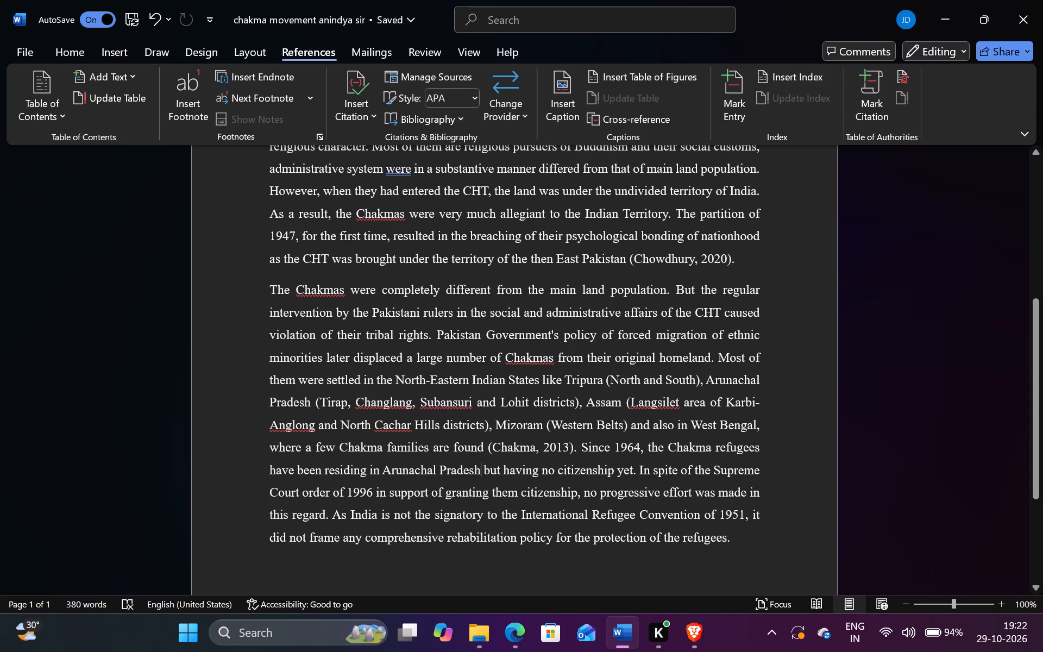
Insert the (Chowdhury, 2020) citation before the closing period of the refugees paragraph and start a new paragraph below.
scroll(756, 532, "down", 1)
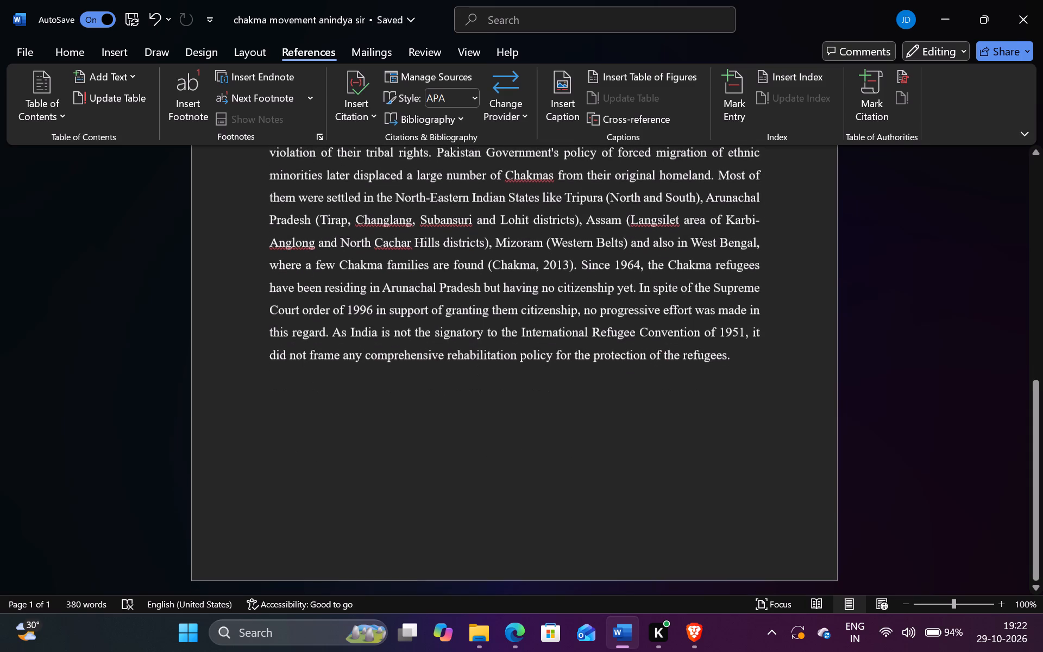
scroll(756, 532, "up", 2)
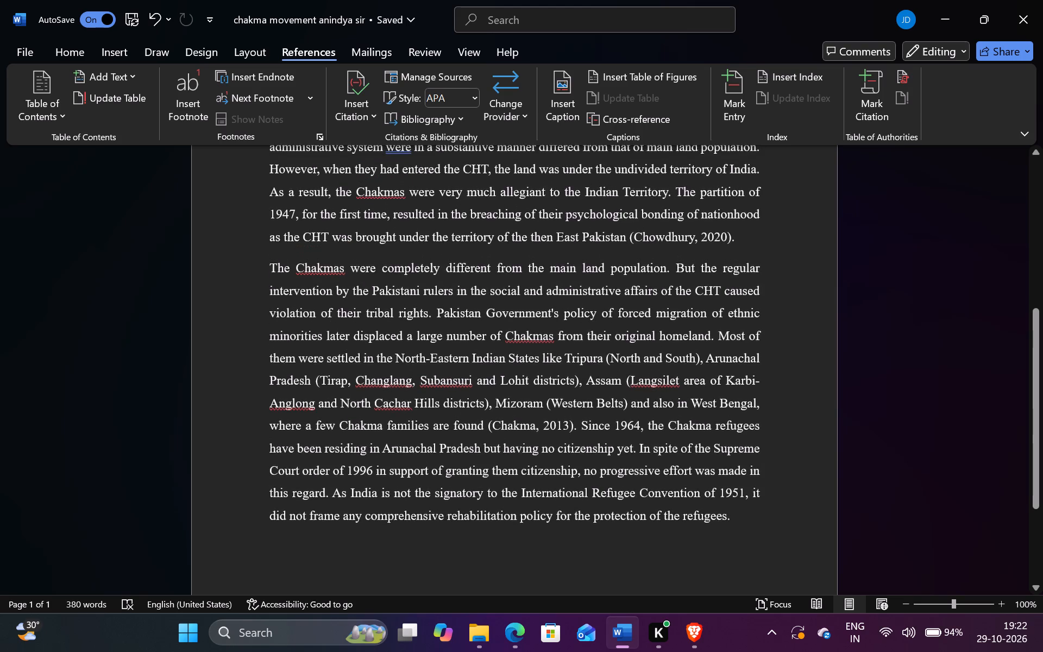
scroll(756, 532, "up", 1)
scroll(756, 532, "down", 1)
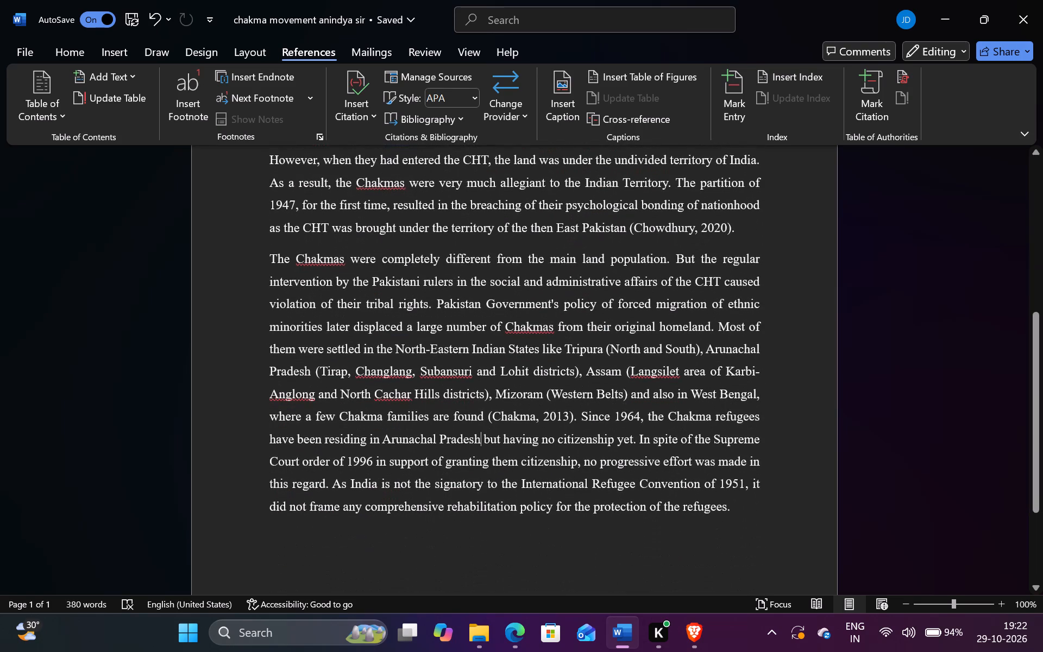
left_click(743, 510)
key("BackSpace")
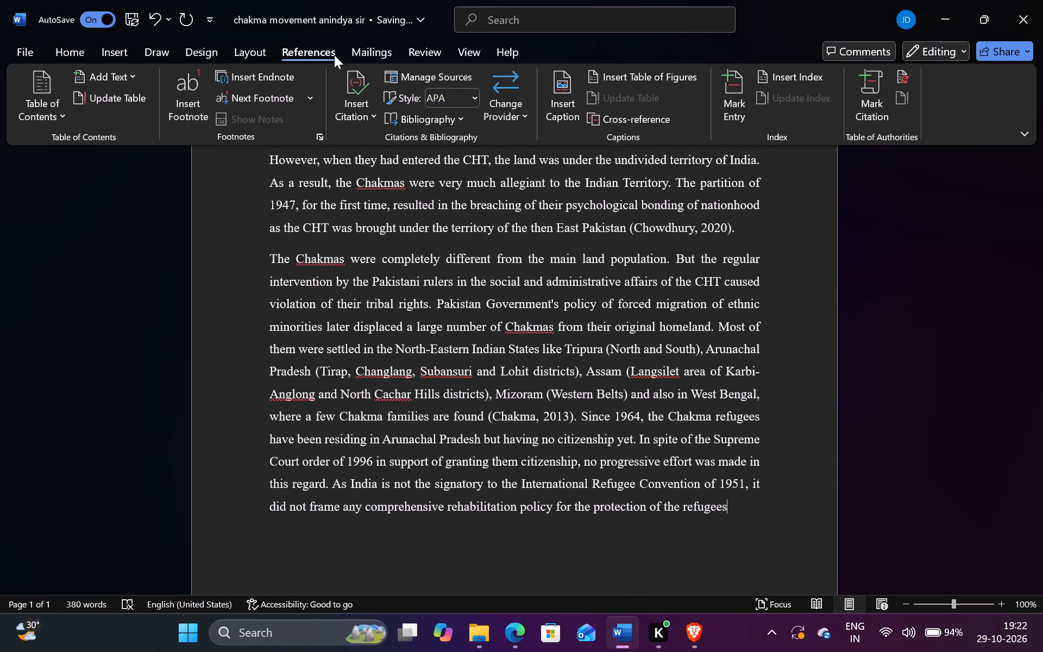
left_click(348, 108)
left_click(412, 190)
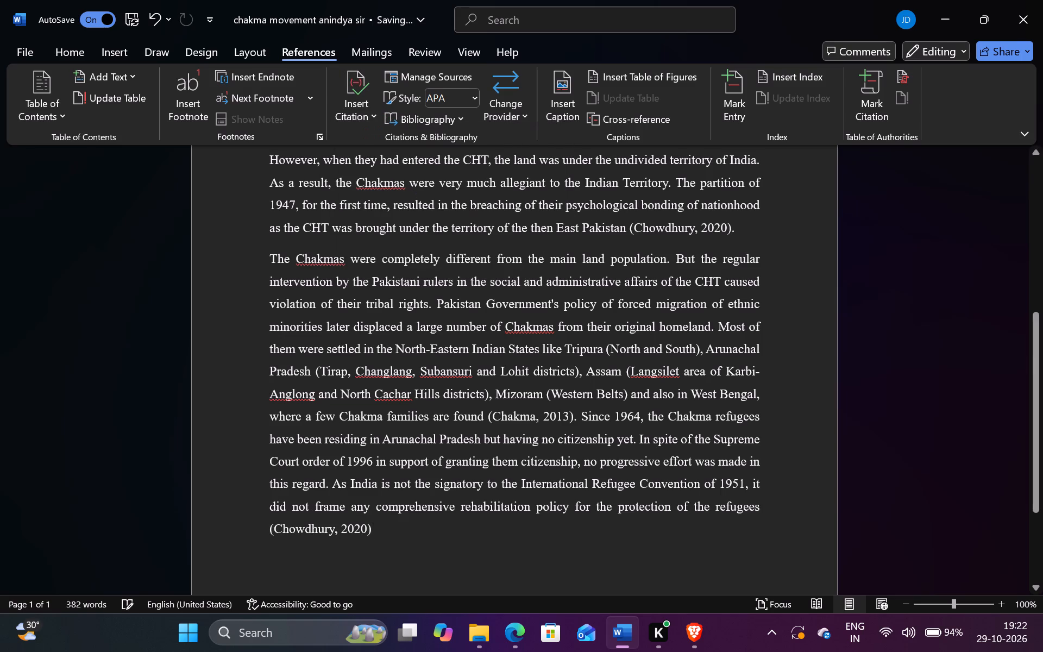
key("period")
key("Return")
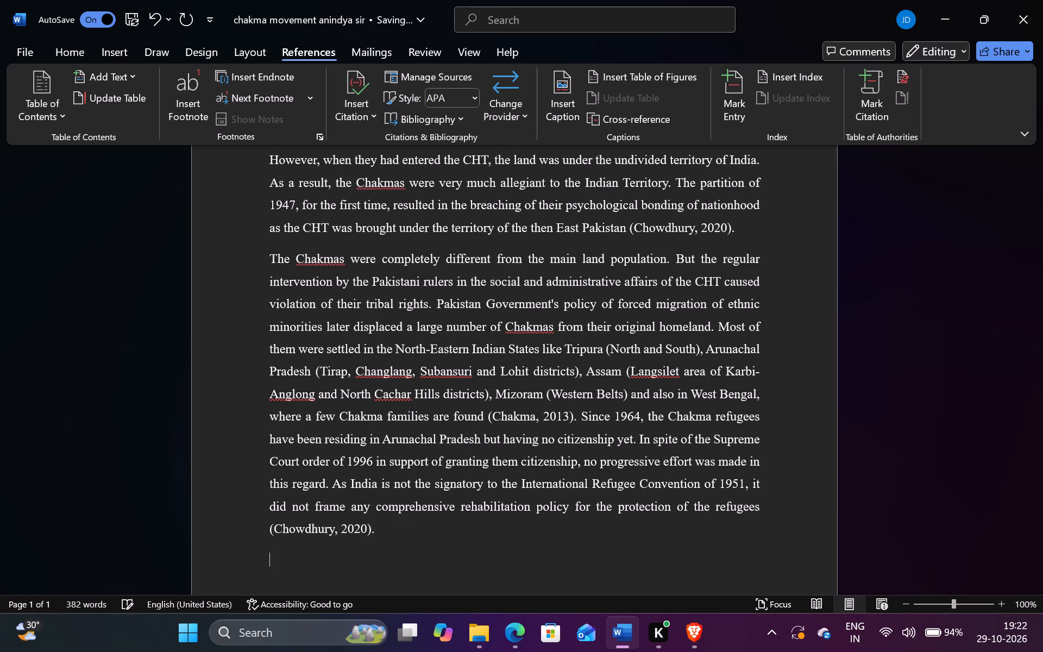
Reread the document's introduction and the Chakma refugees paragraph.
scroll(412, 190, "up", 3)
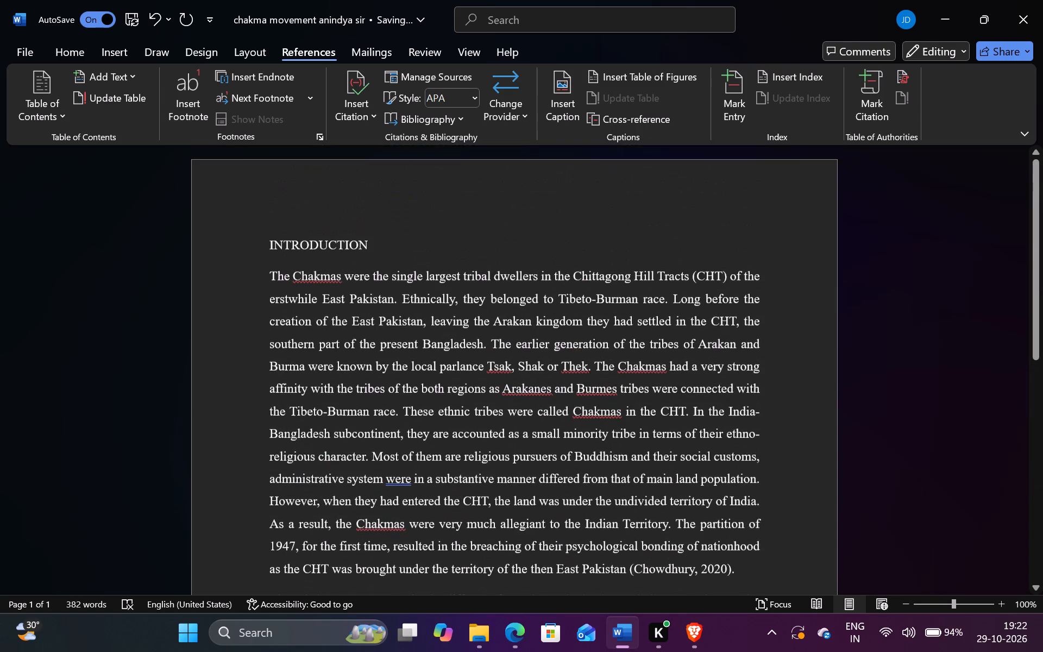
scroll(412, 190, "down", 3)
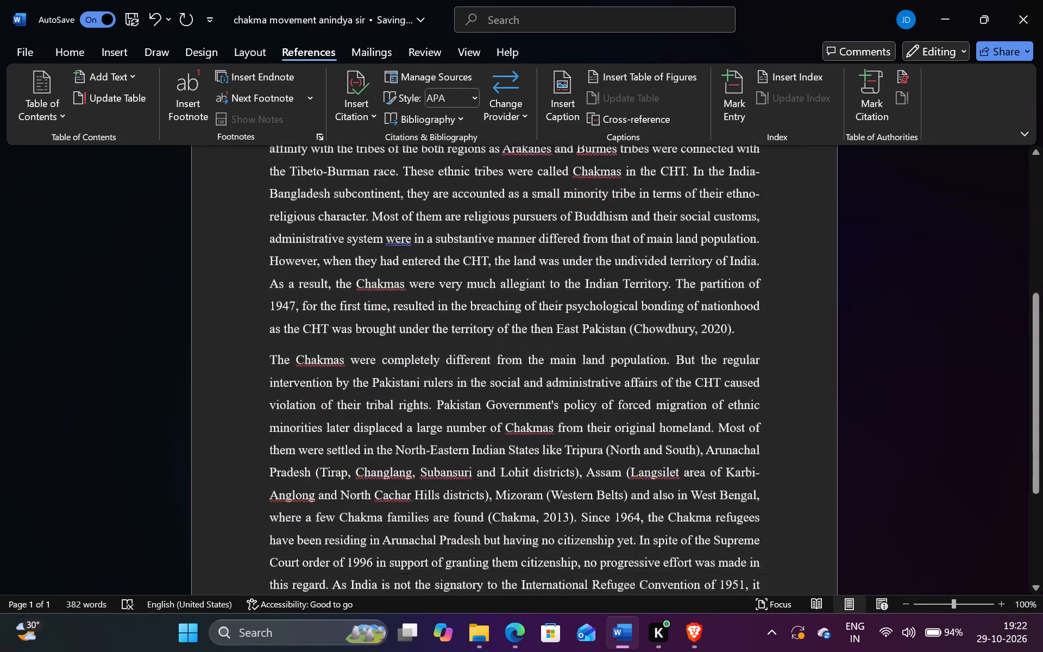
scroll(412, 190, "down", 1)
scroll(412, 190, "up", 1)
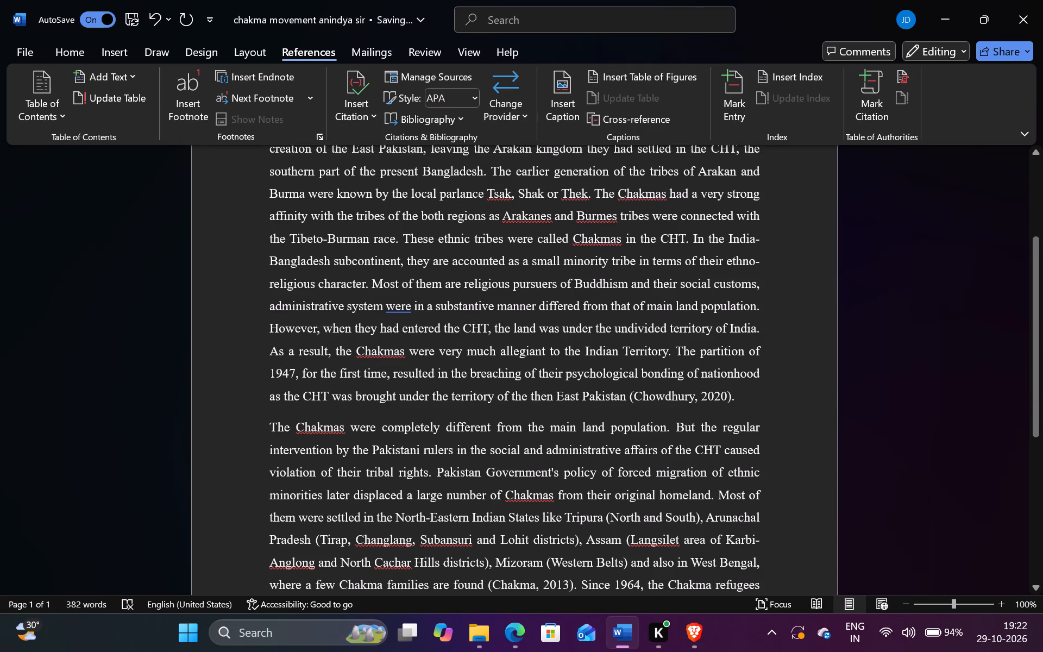
scroll(652, 326, "down", 1)
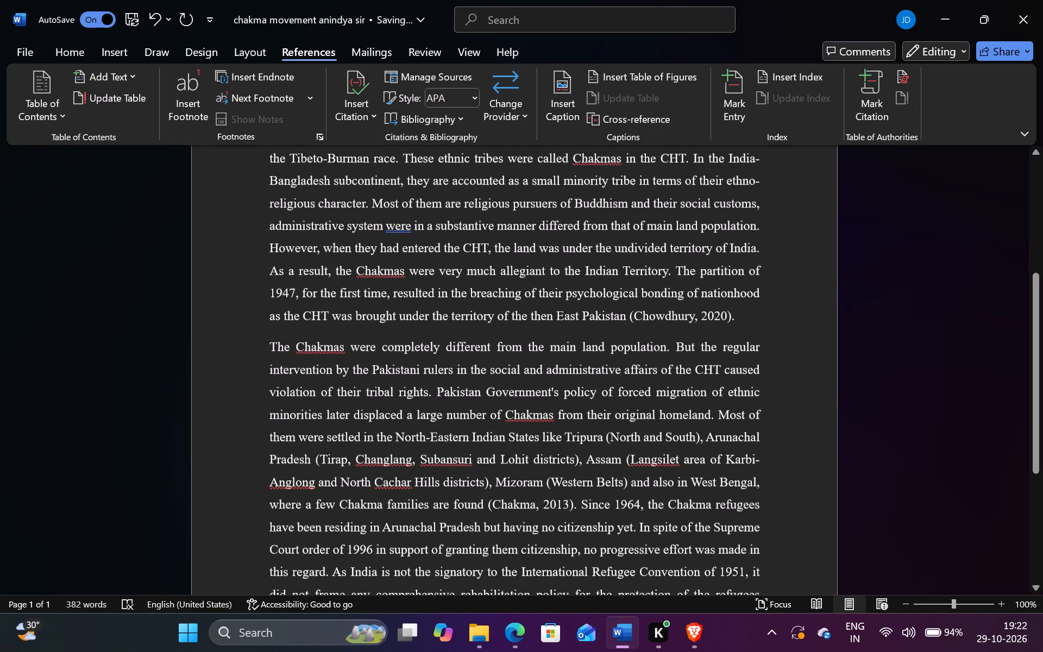
Switch to Brave and read the Chakma exodus article, from its introduction through the origins and mass displacement sections.
left_click(683, 623)
scroll(483, 494, "down", 4)
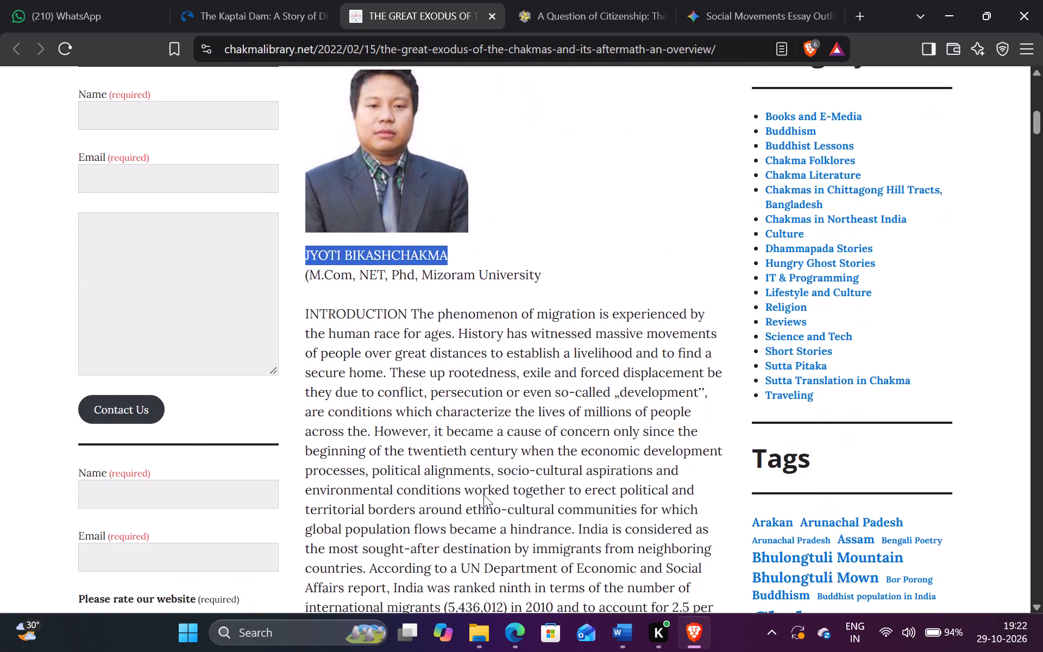
scroll(483, 494, "down", 3)
scroll(483, 494, "up", 3)
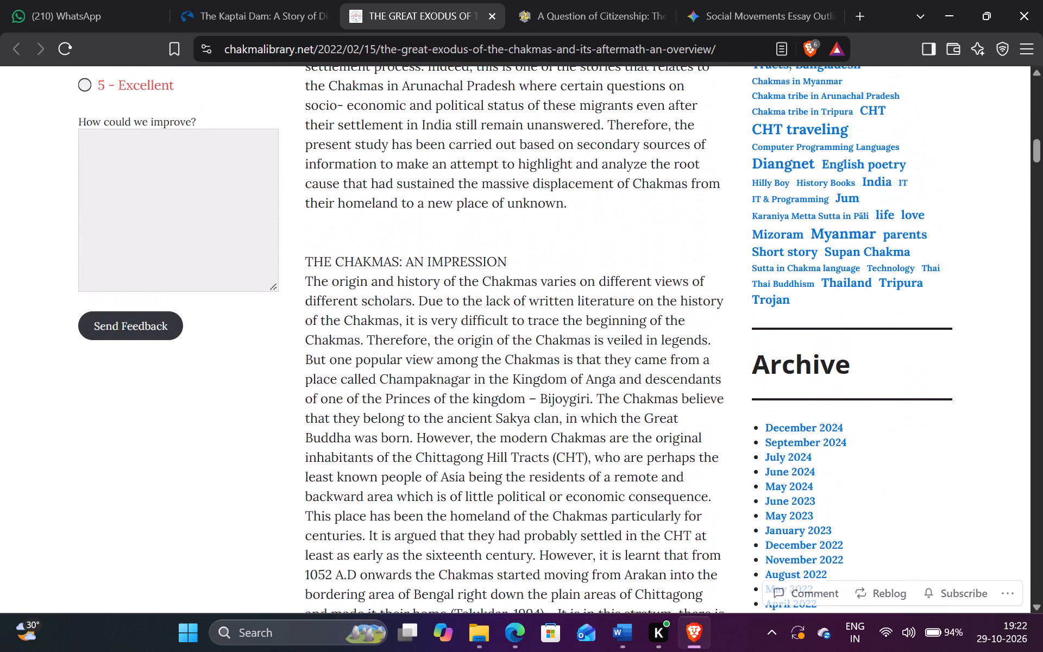
scroll(483, 494, "up", 1)
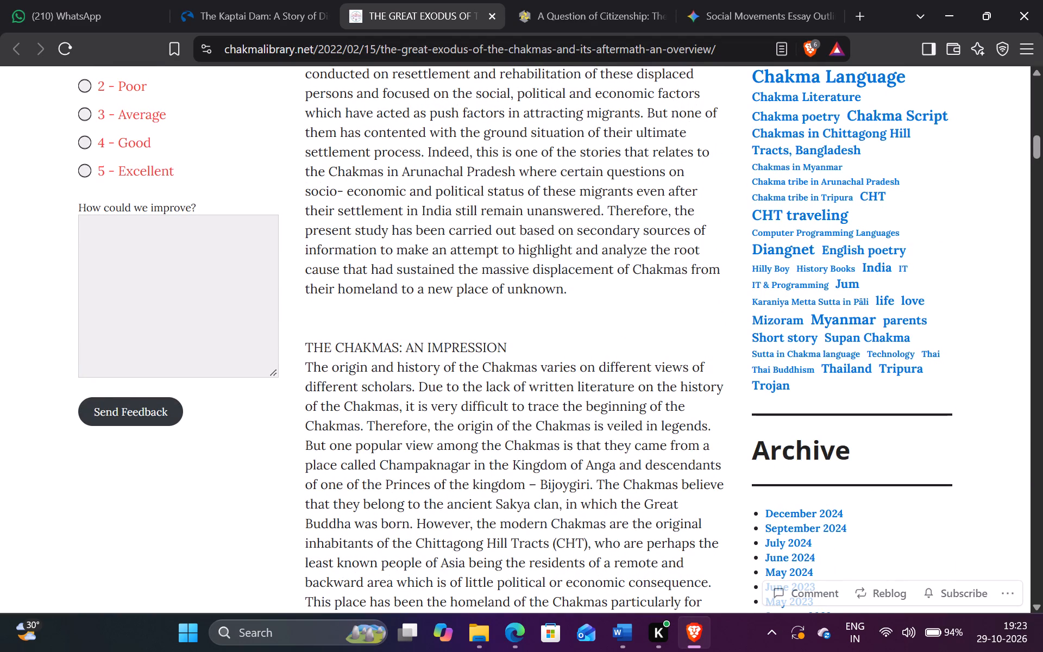
scroll(562, 279, "up", 1)
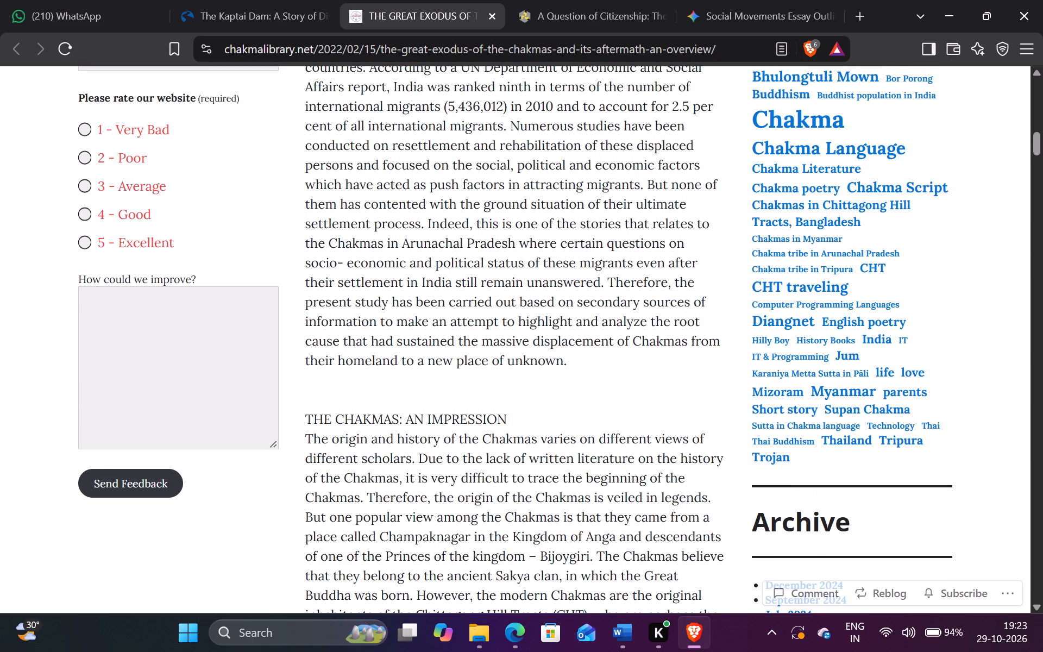
scroll(562, 279, "up", 2)
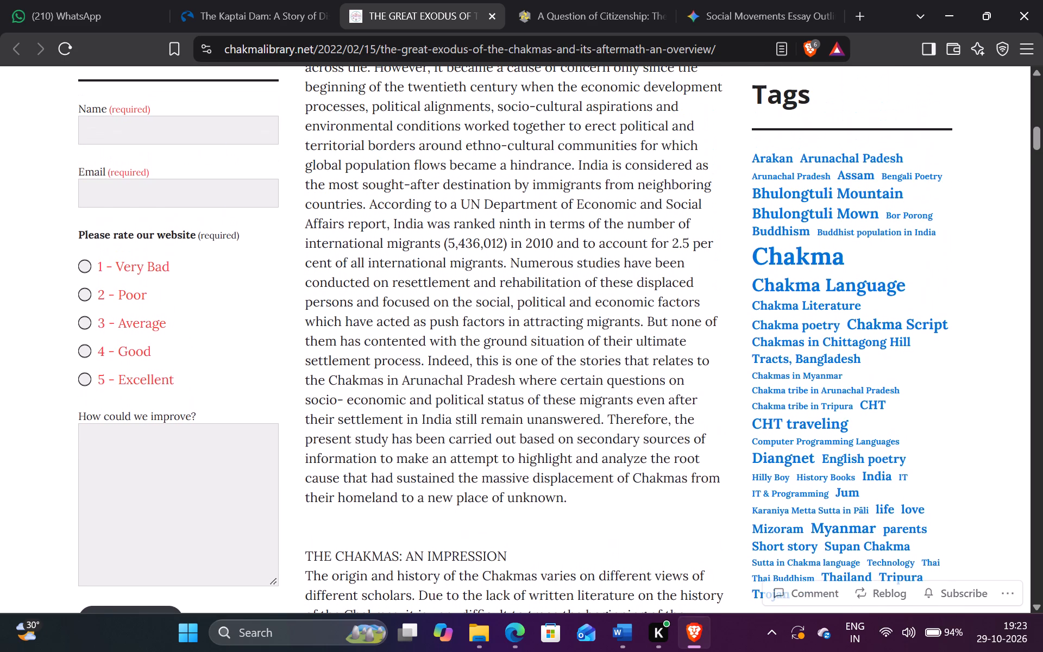
scroll(562, 279, "up", 1)
scroll(562, 279, "down", 7)
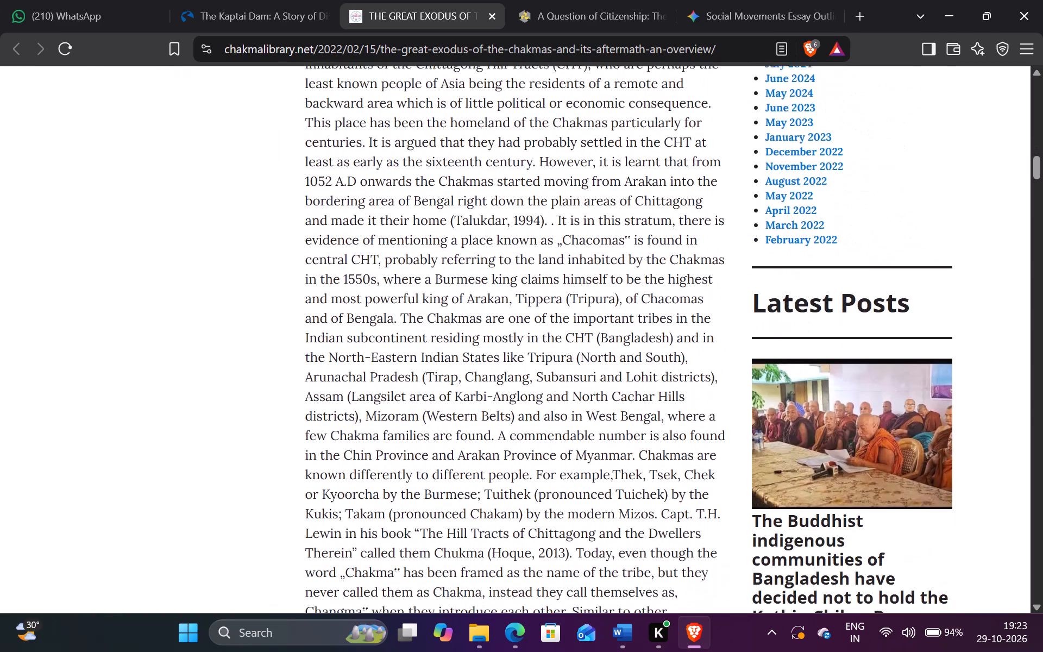
scroll(562, 279, "up", 9)
scroll(562, 279, "down", 6)
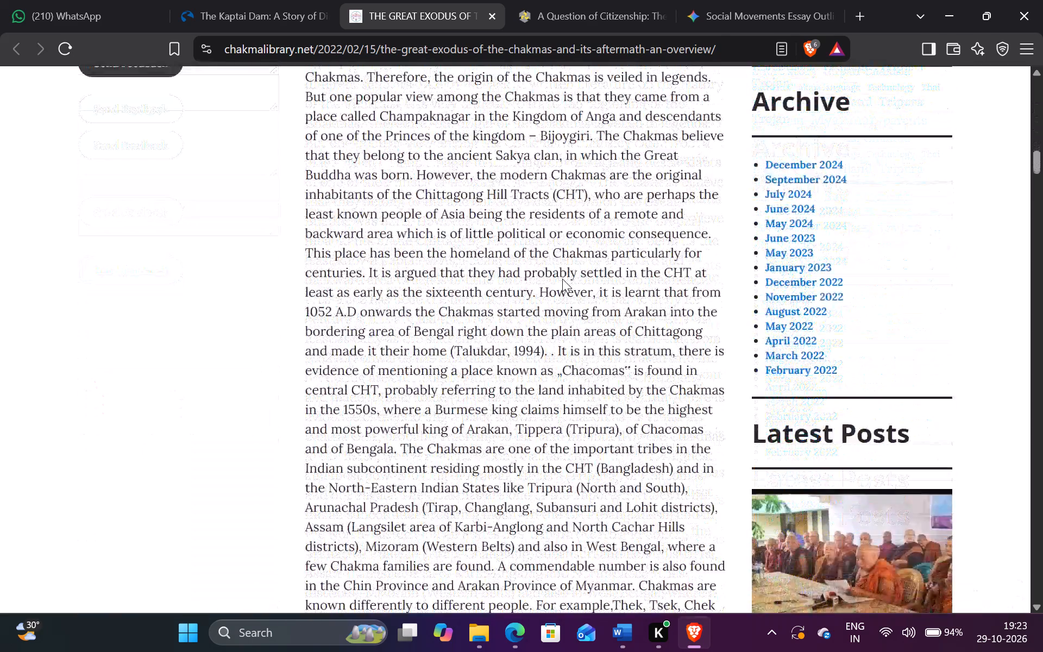
scroll(562, 279, "down", 5)
scroll(562, 279, "up", 4)
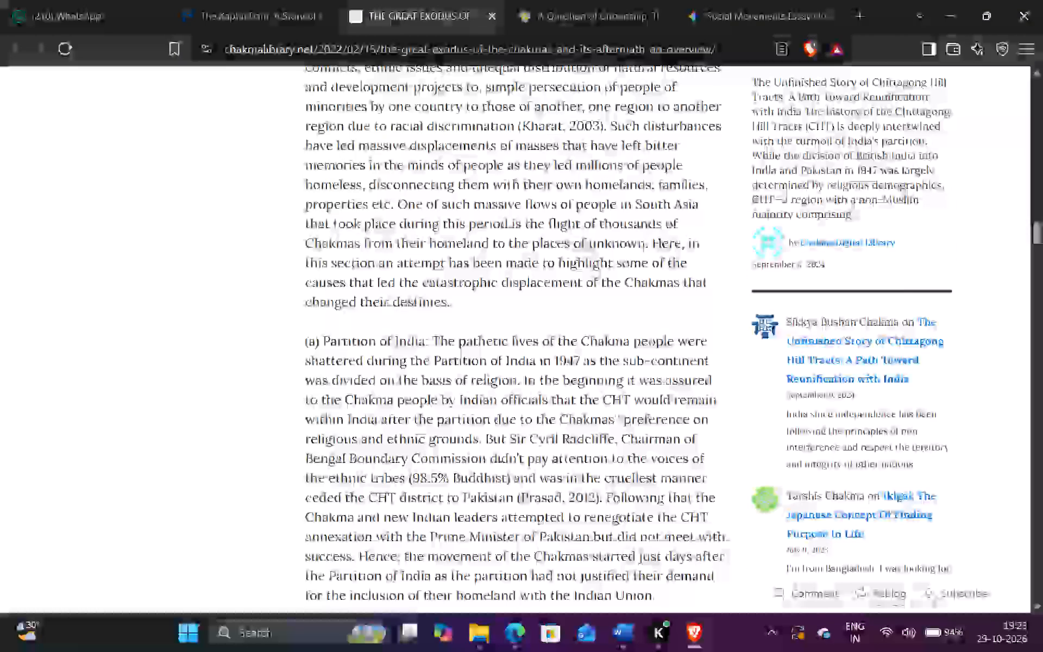
scroll(562, 279, "up", 7)
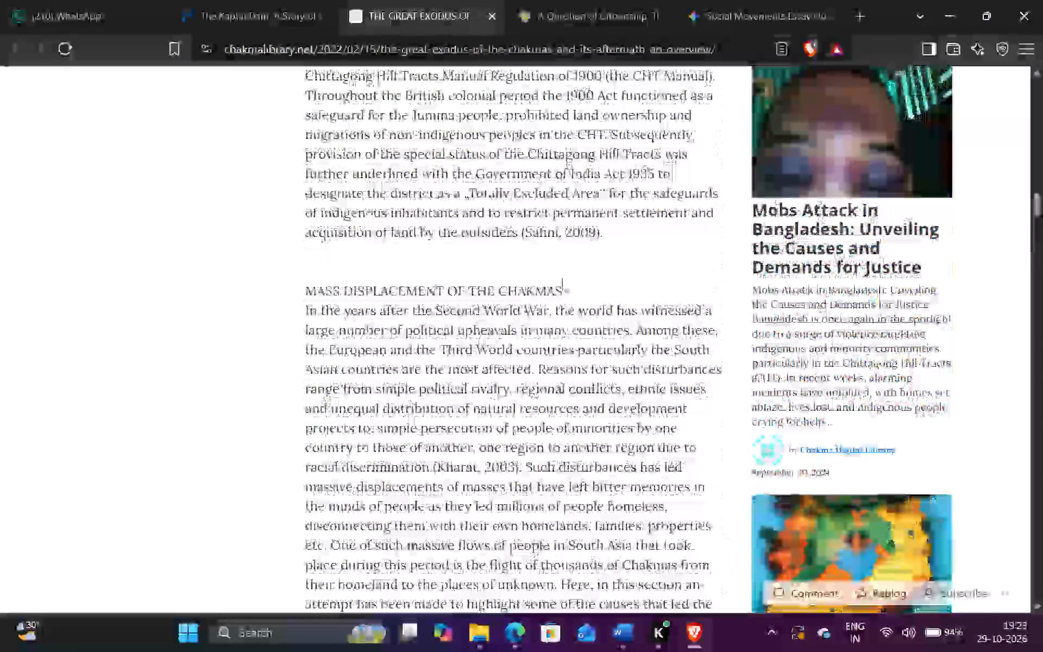
scroll(562, 279, "up", 2)
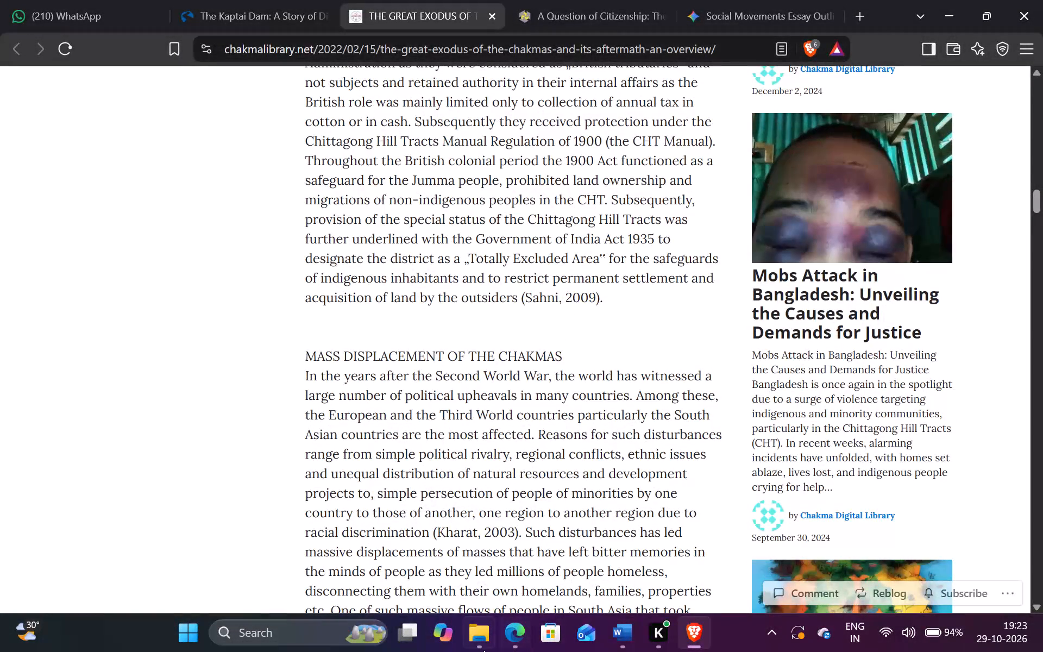
Switch to the Chakma_Debnath_Debnath PDF in Edge and read from the study objectives through the migration section to the Kaptai Dam section.
left_click(523, 643)
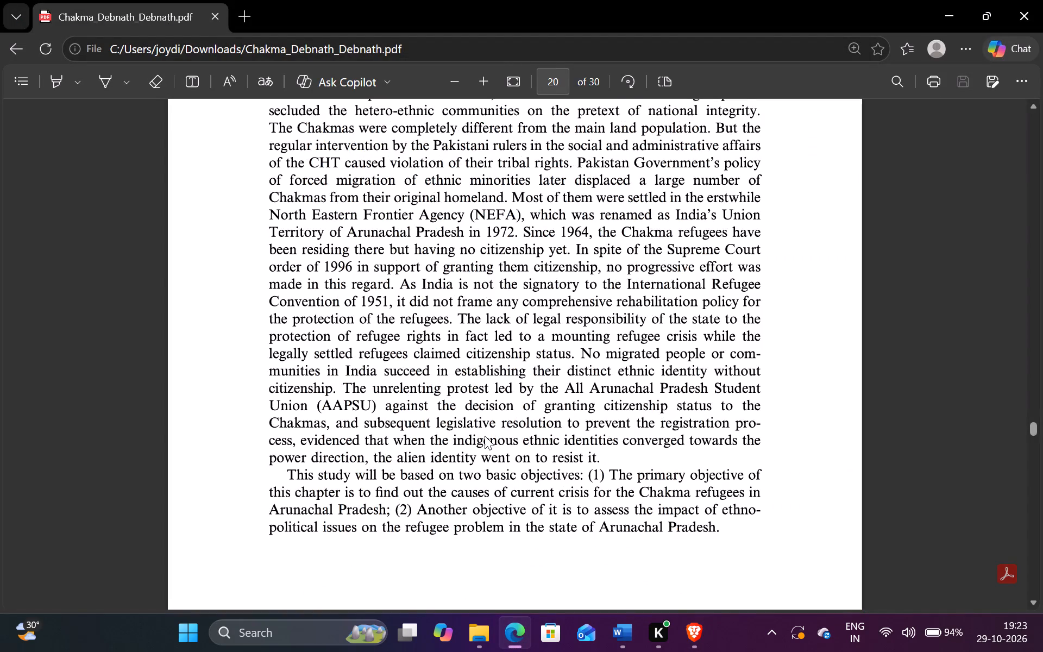
scroll(485, 436, "down", 1)
scroll(485, 436, "right", 1)
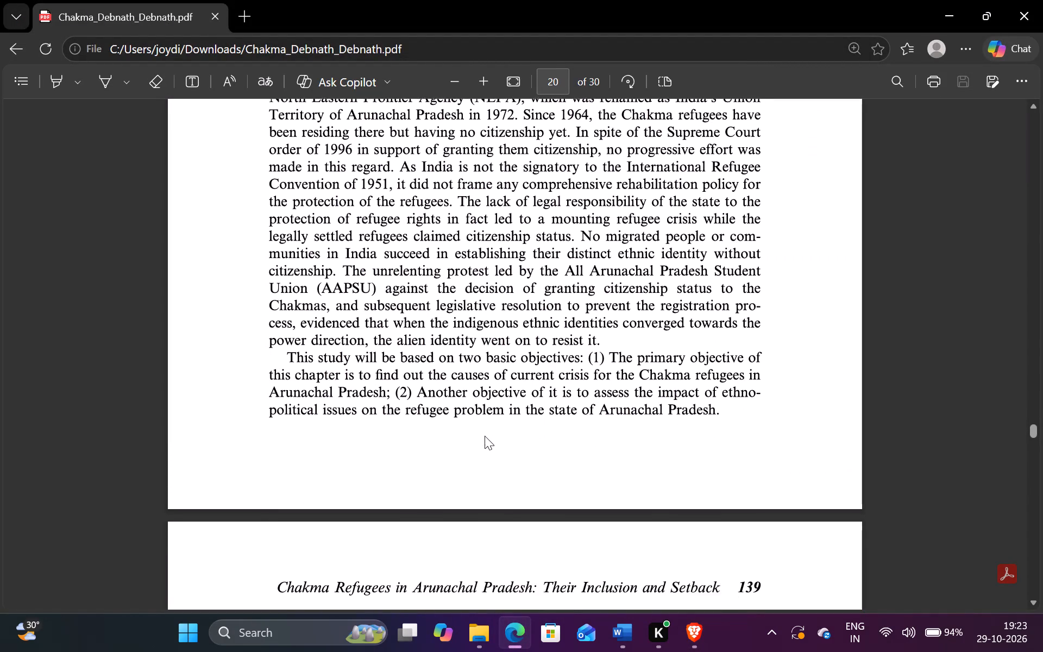
scroll(485, 436, "right", 5)
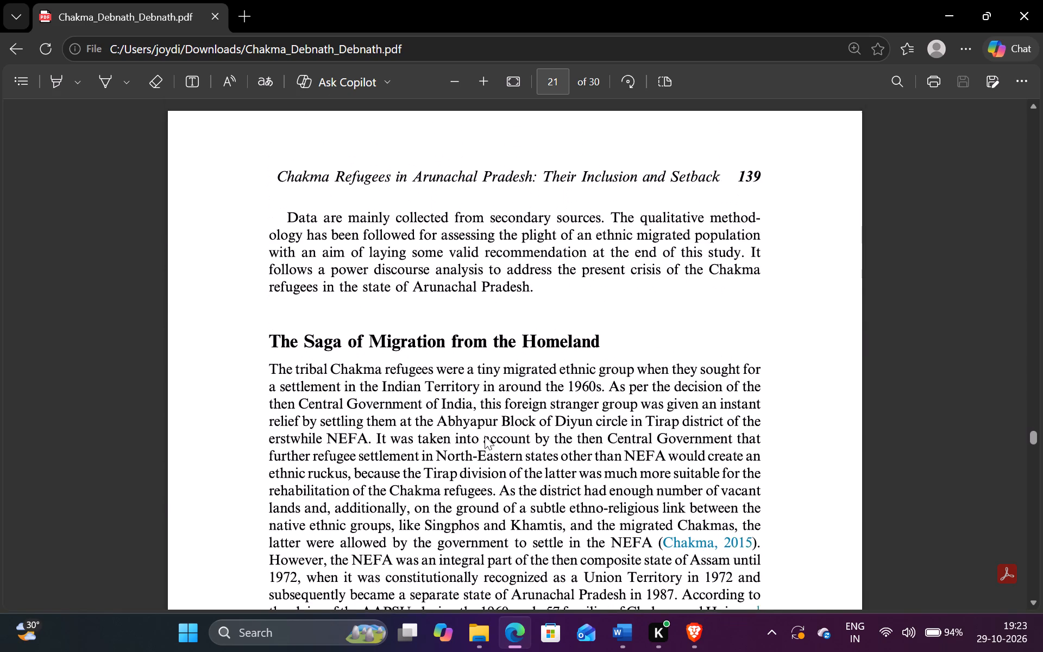
scroll(485, 436, "right", 4)
scroll(485, 436, "up", 1)
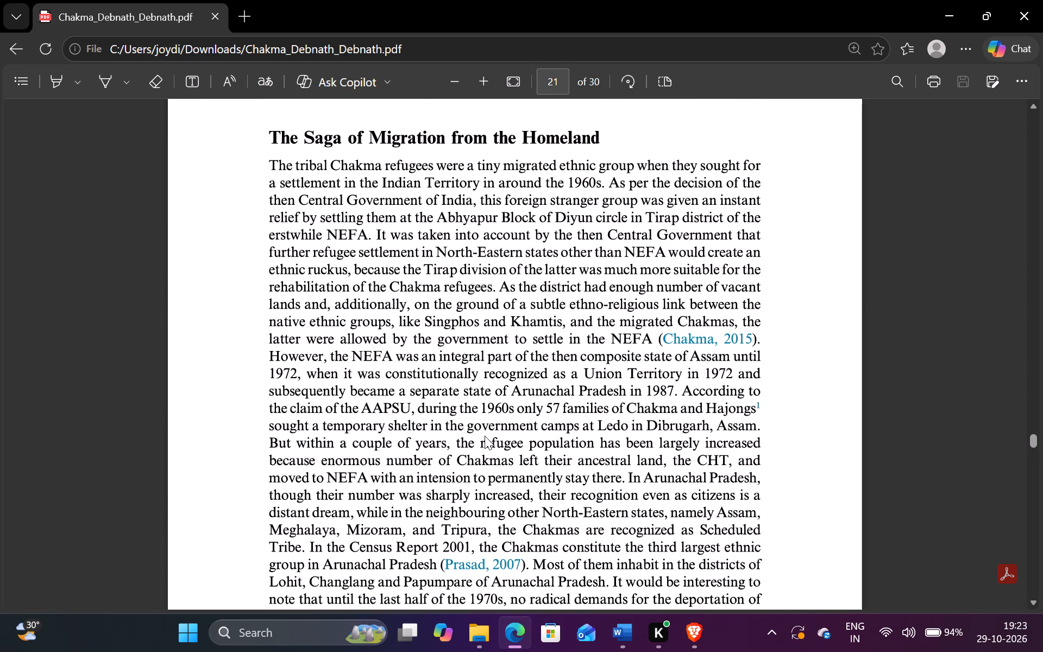
scroll(326, 436, "right", 1)
scroll(647, 398, "down", 1)
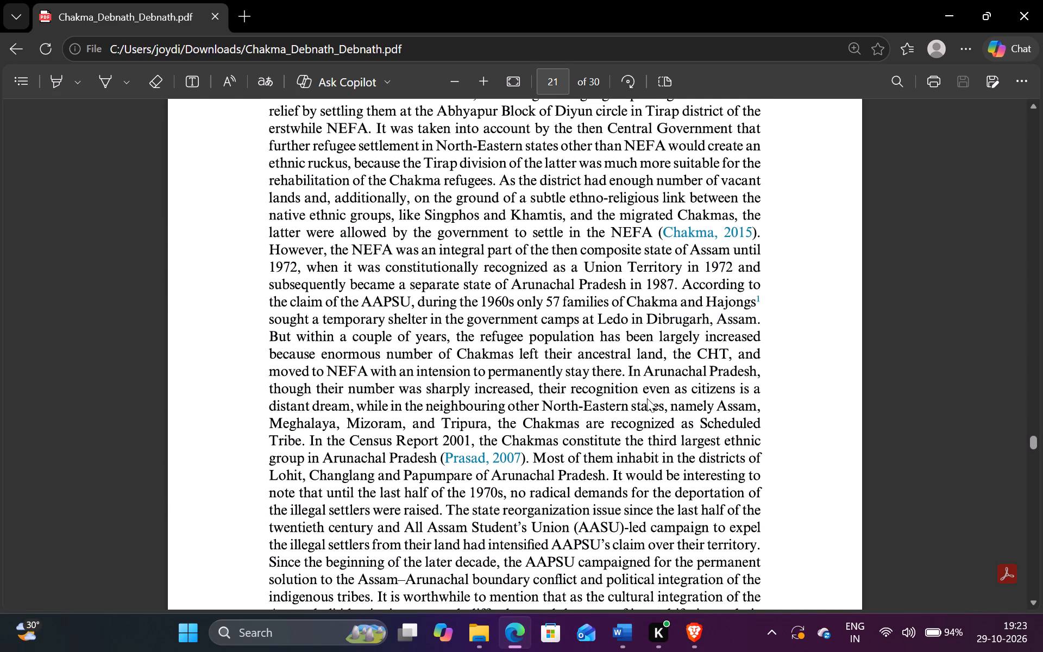
scroll(647, 398, "down", 7)
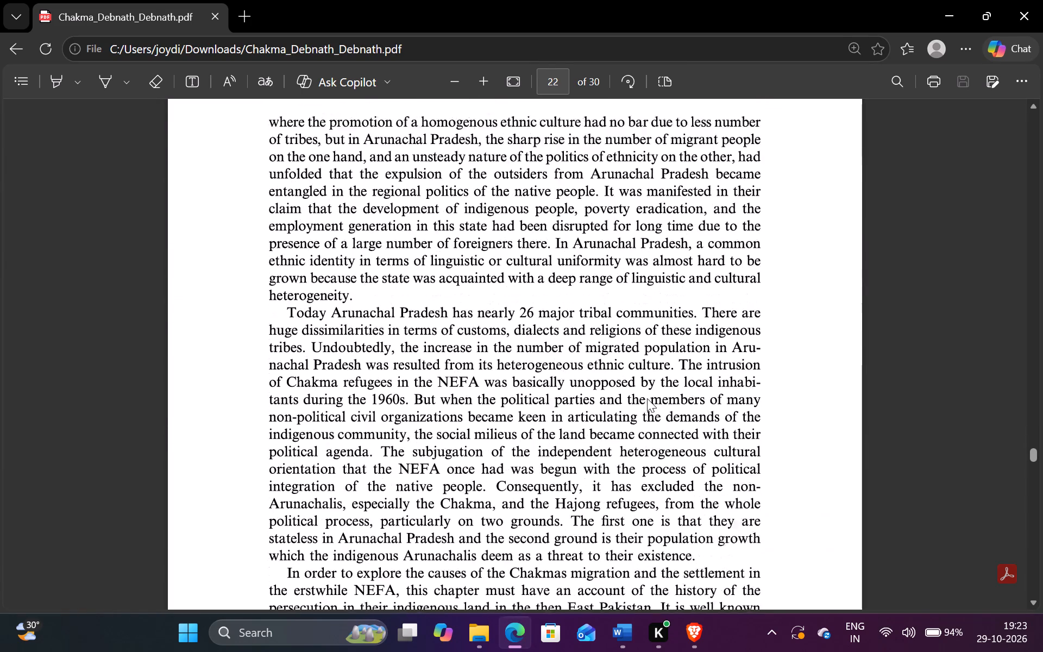
scroll(647, 398, "down", 8)
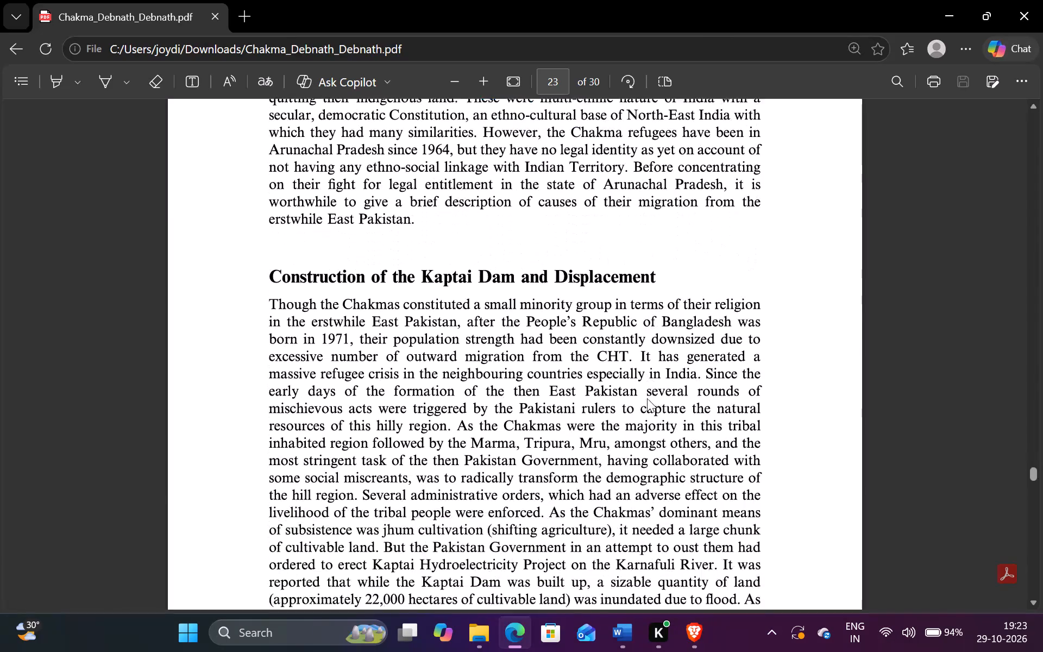
scroll(647, 398, "down", 1)
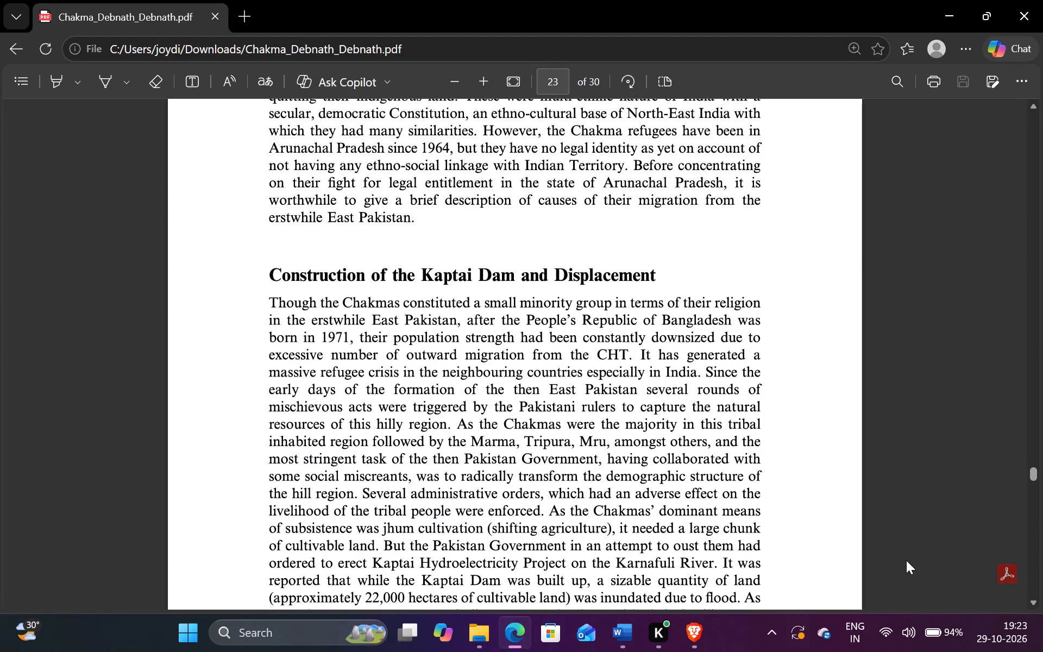
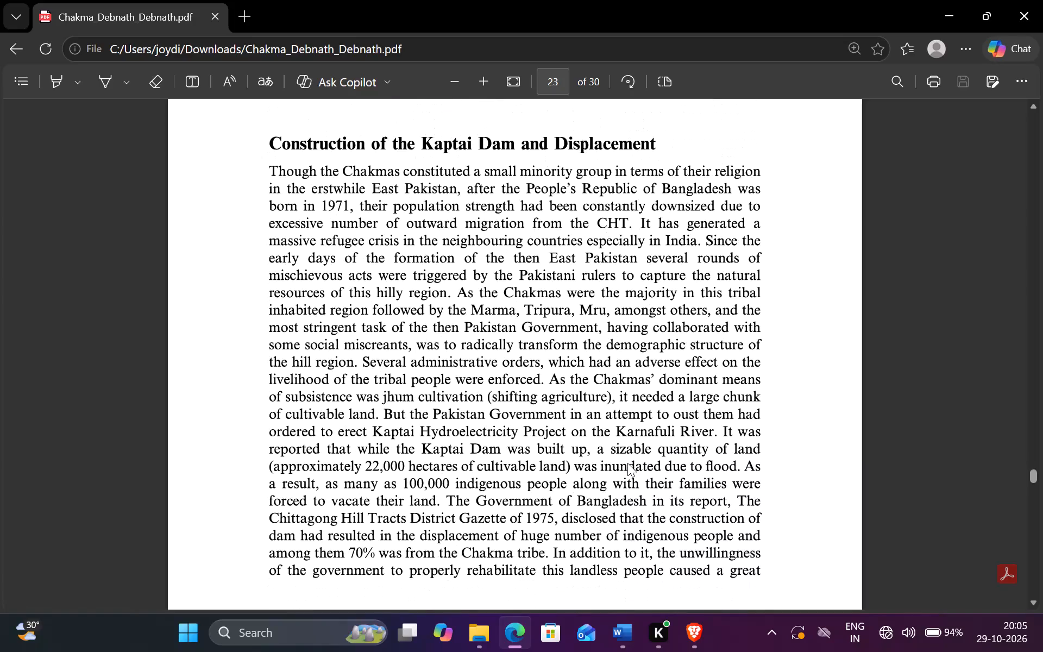
Look back through the PDF from the Kaptai Dam section past the migration section to the study's objectives.
scroll(627, 463, "up", 11)
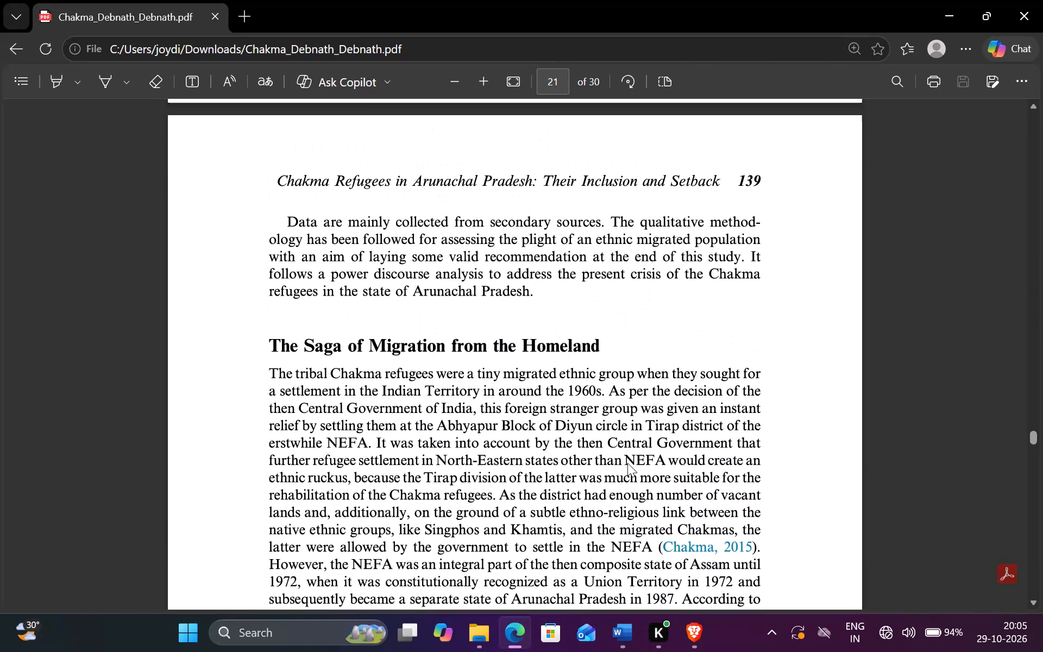
scroll(322, 519, "up", 1)
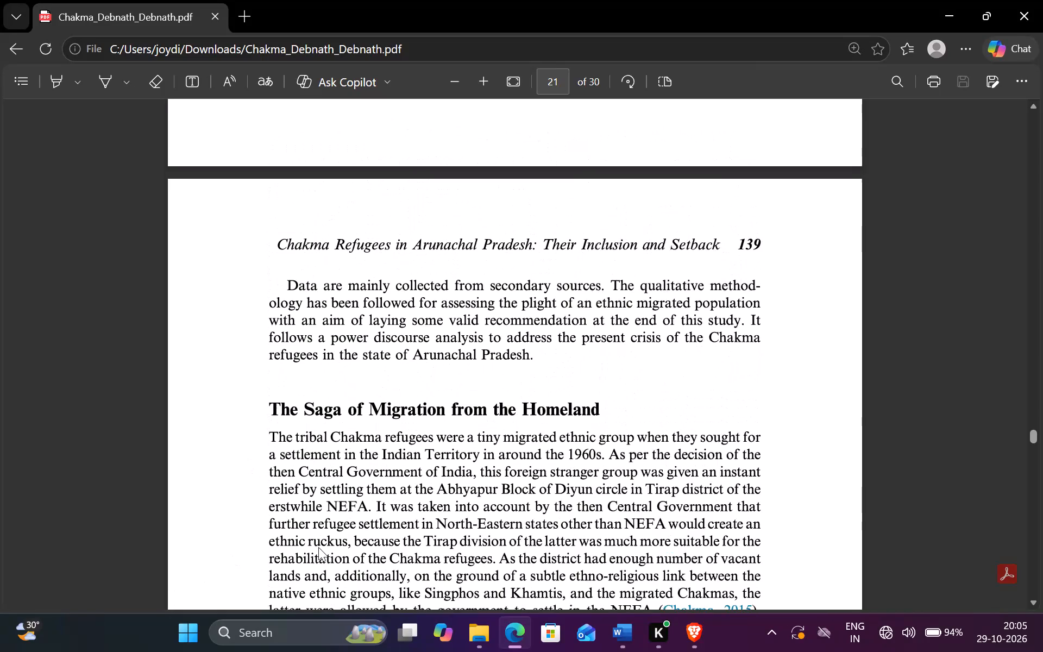
scroll(318, 547, "up", 2)
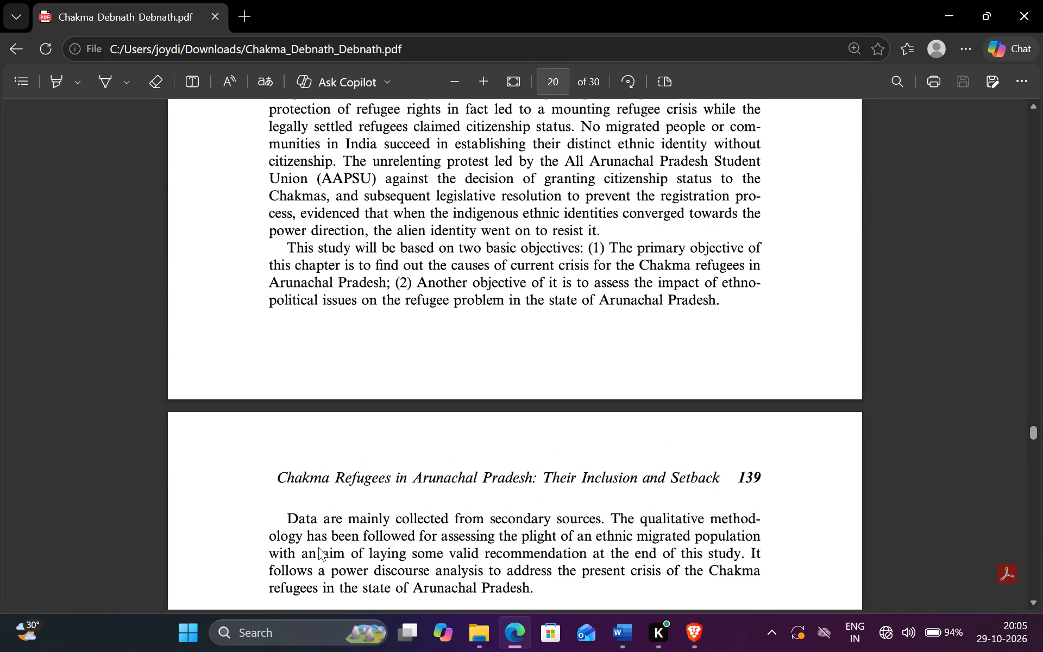
scroll(318, 547, "up", 1)
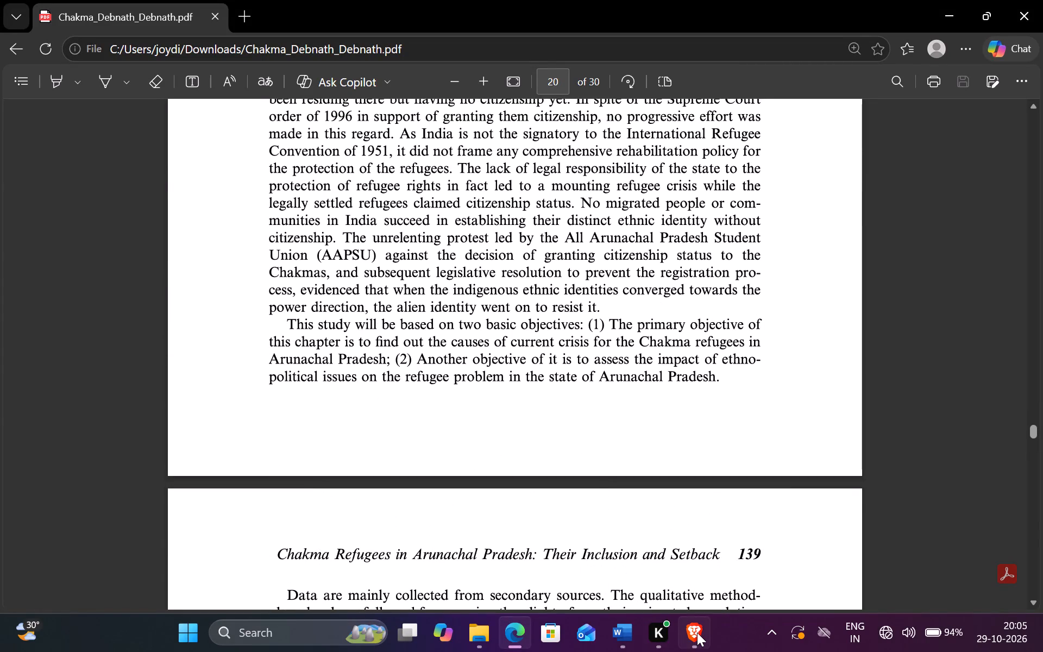
Switch to Brave and skim the Chakma exodus article, the Chakma-Hajong citizenship article's background, and the Kaptai Dam article's opening.
left_click(697, 632)
scroll(503, 233, "up", 1)
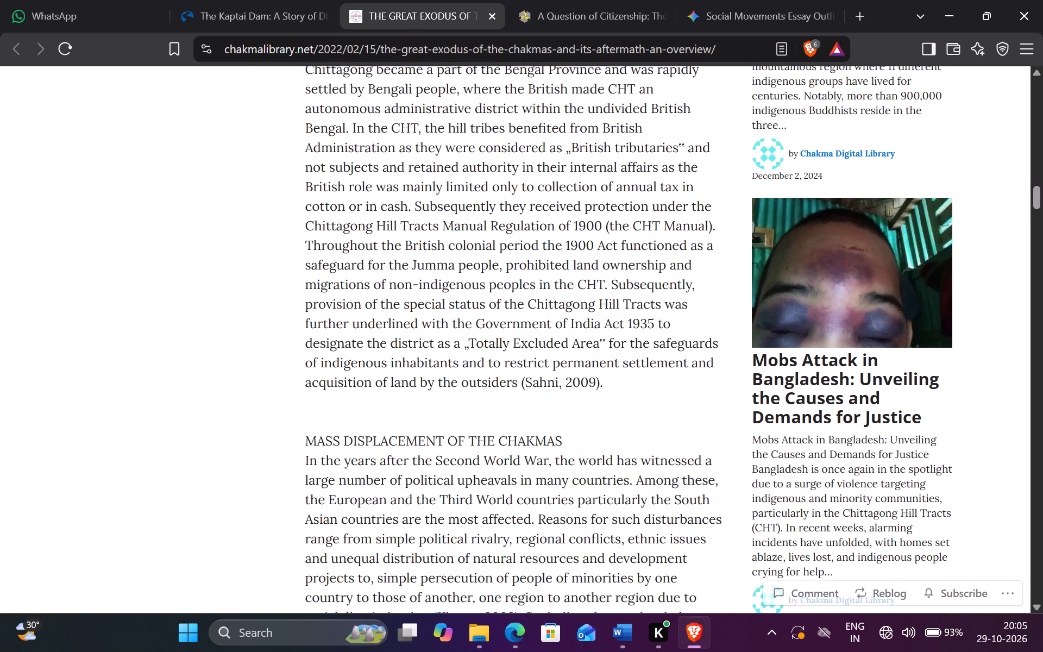
scroll(503, 233, "up", 1)
scroll(503, 233, "down", 2)
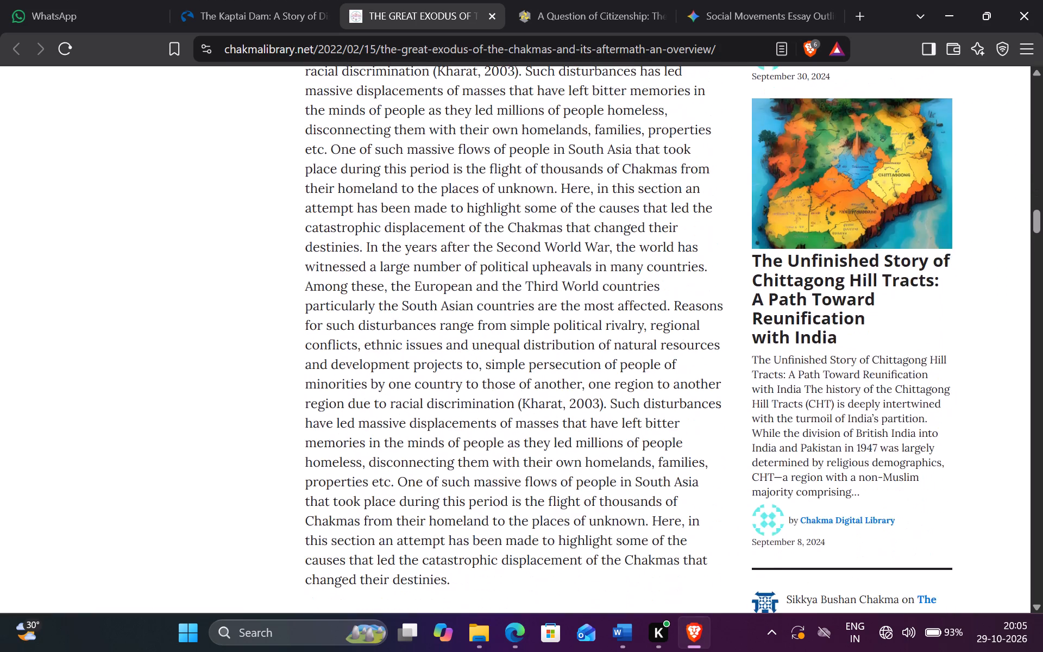
scroll(503, 233, "down", 1)
scroll(503, 233, "up", 1)
left_click(560, 2)
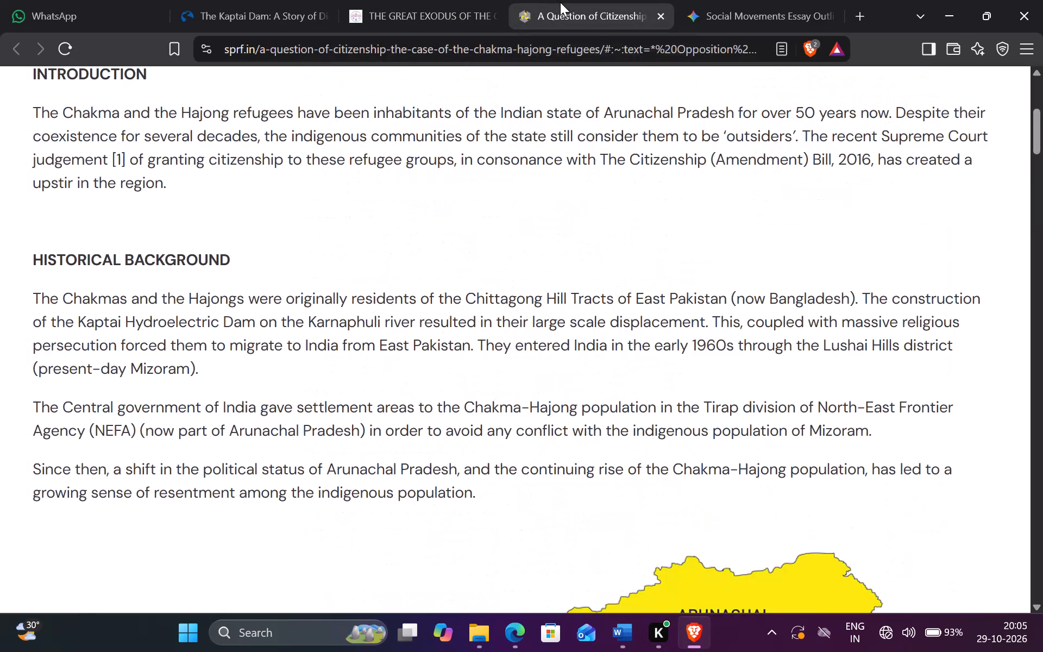
scroll(568, 337, "up", 1)
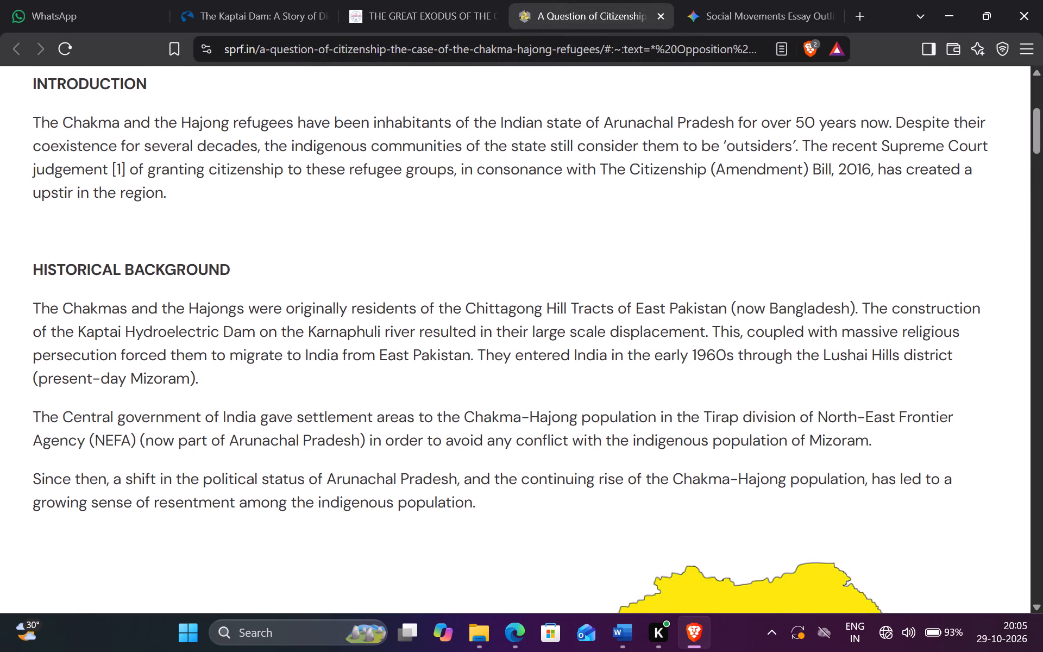
scroll(568, 337, "up", 2)
left_click(313, 20)
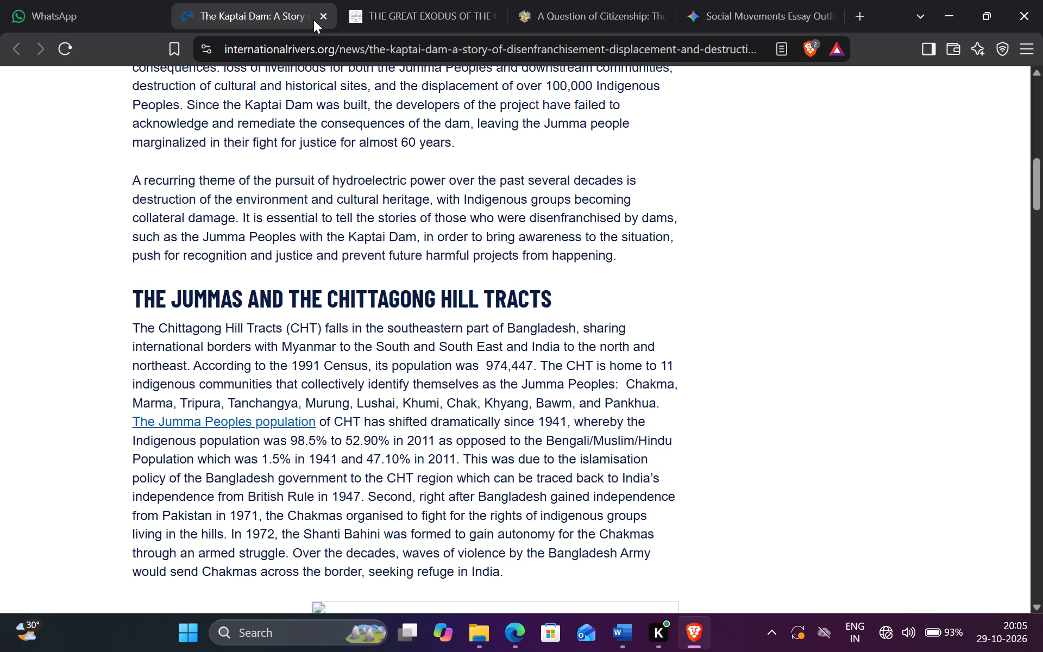
scroll(492, 253, "up", 3)
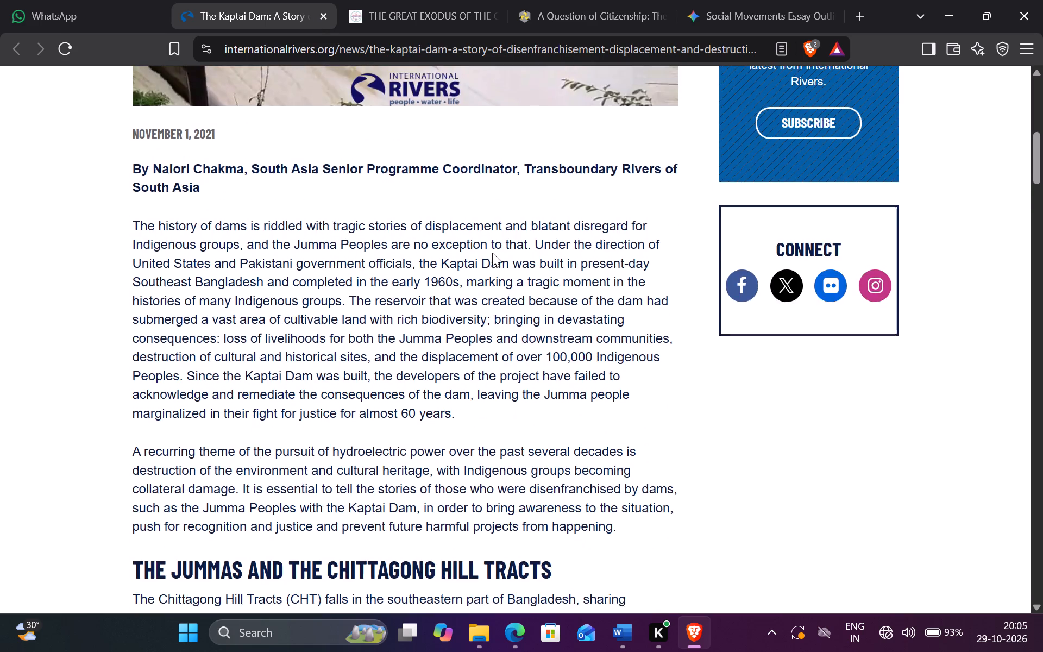
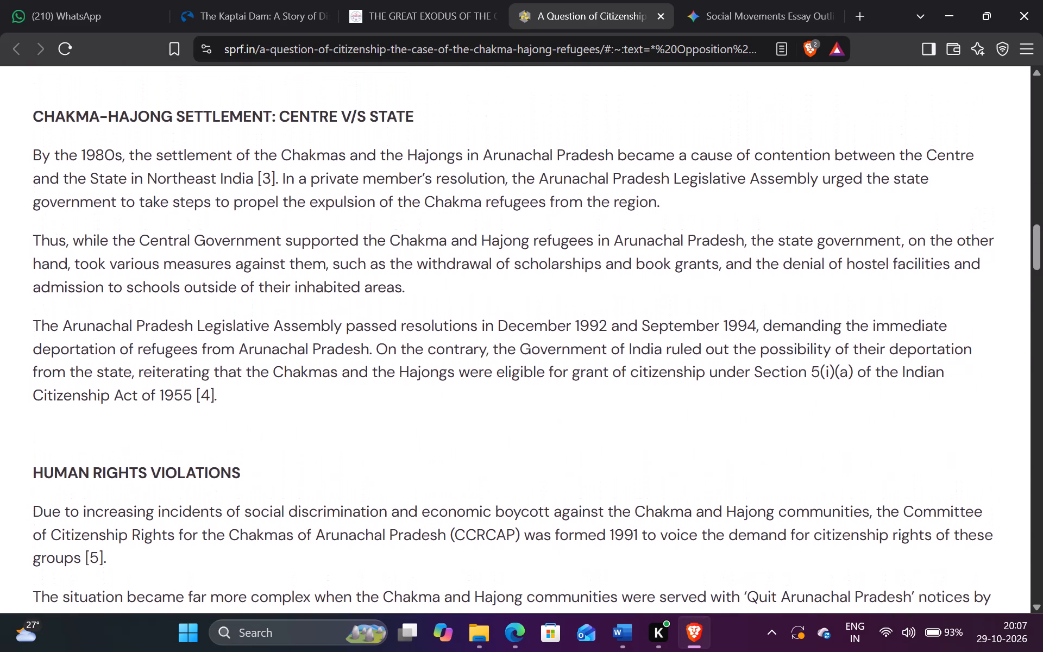
Go back up the Chakma-Hajong citizenship article from the Centre v/s State section to review its historical background and introduction.
scroll(472, 316, "up", 2)
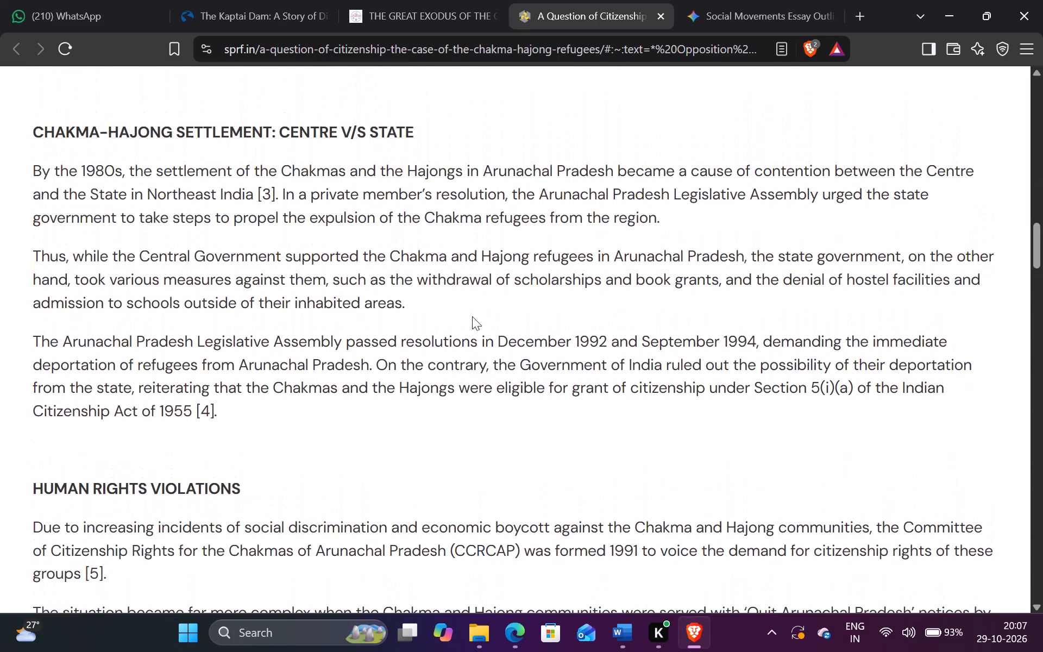
scroll(472, 316, "up", 11)
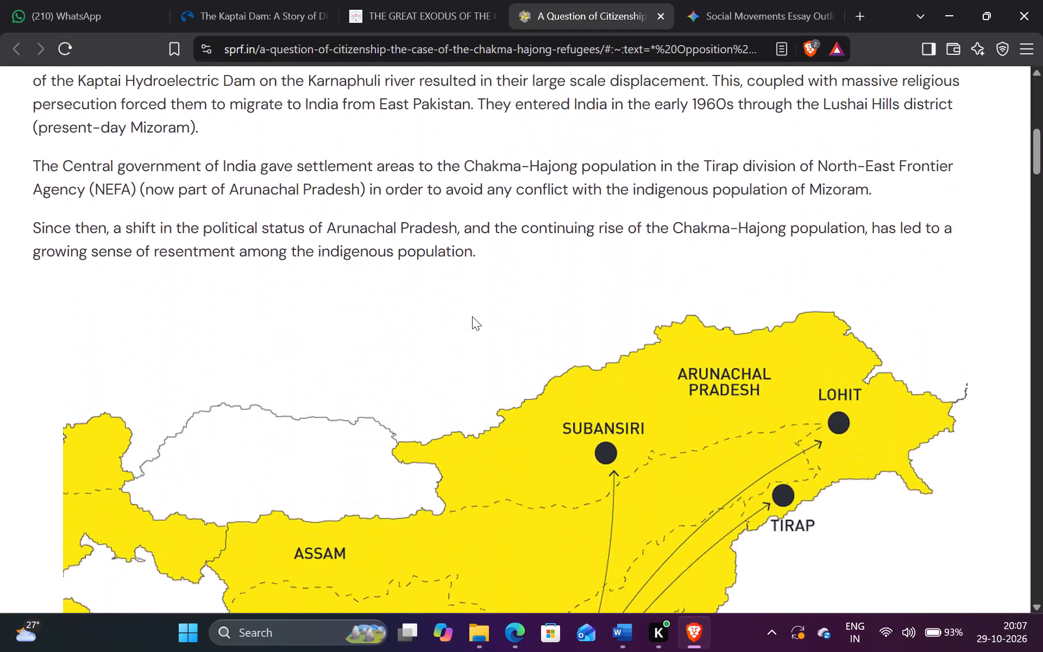
scroll(472, 316, "up", 2)
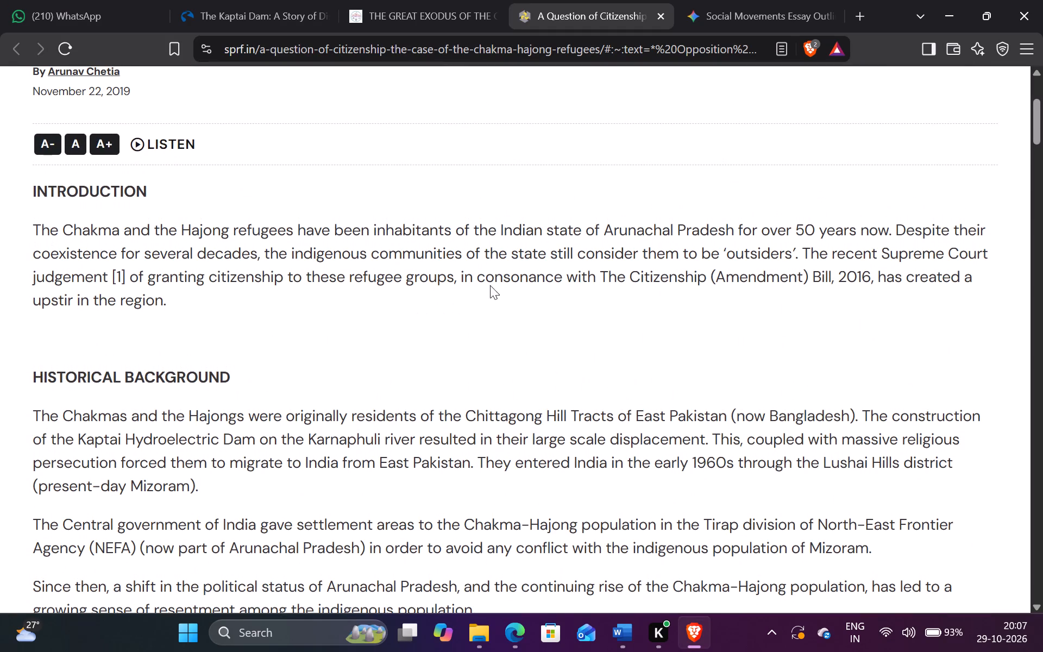
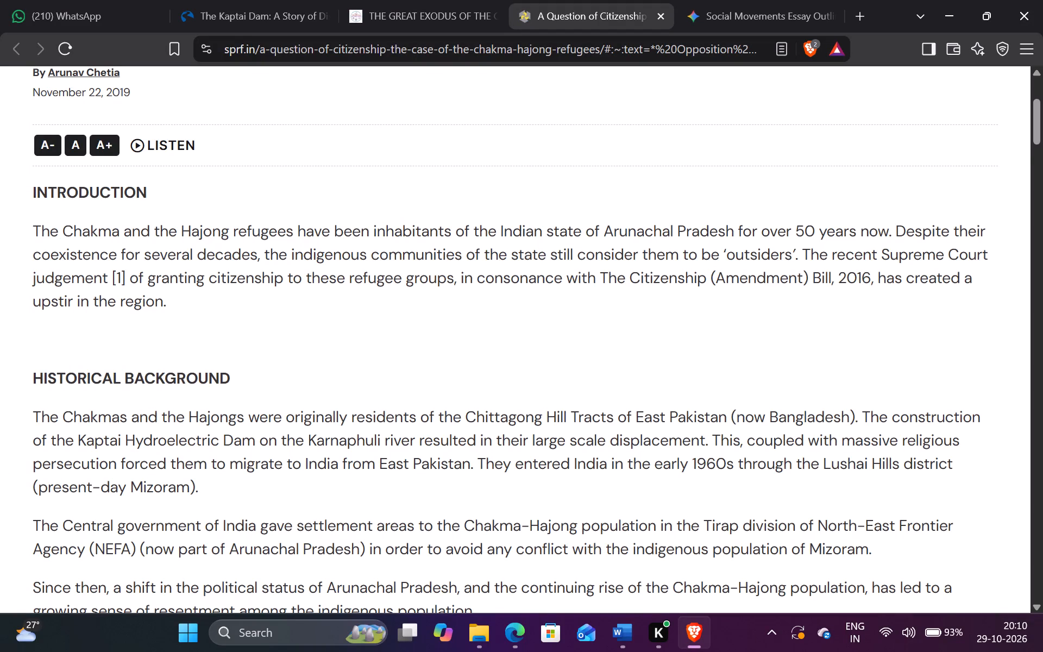
Skim the historical background section of the Chakma-Hajong citizenship article.
scroll(380, 440, "down", 3)
scroll(380, 505, "up", 1)
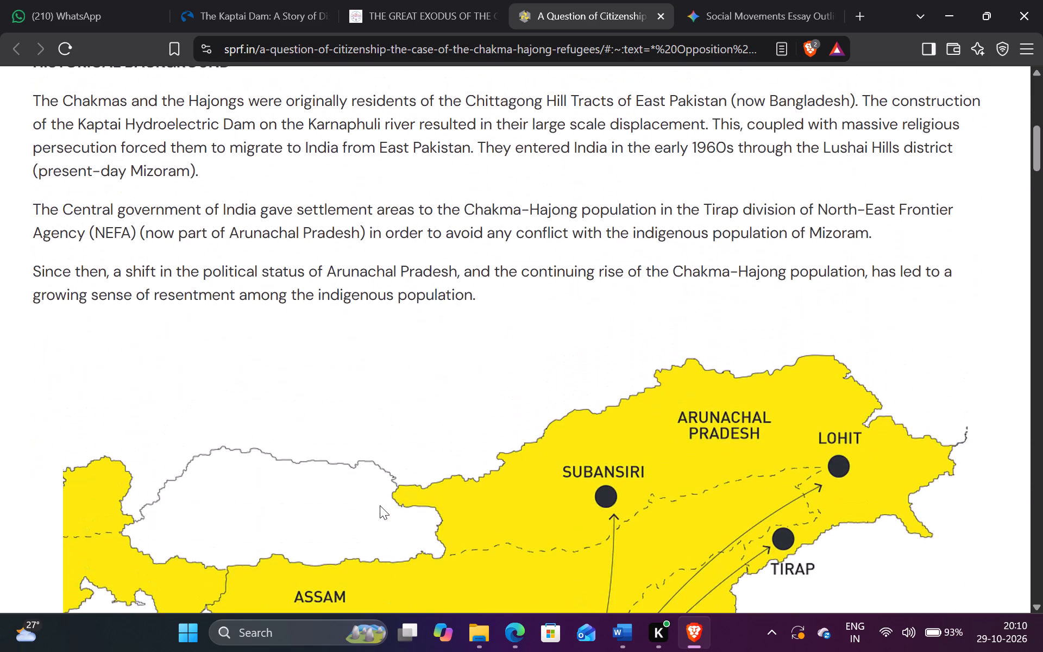
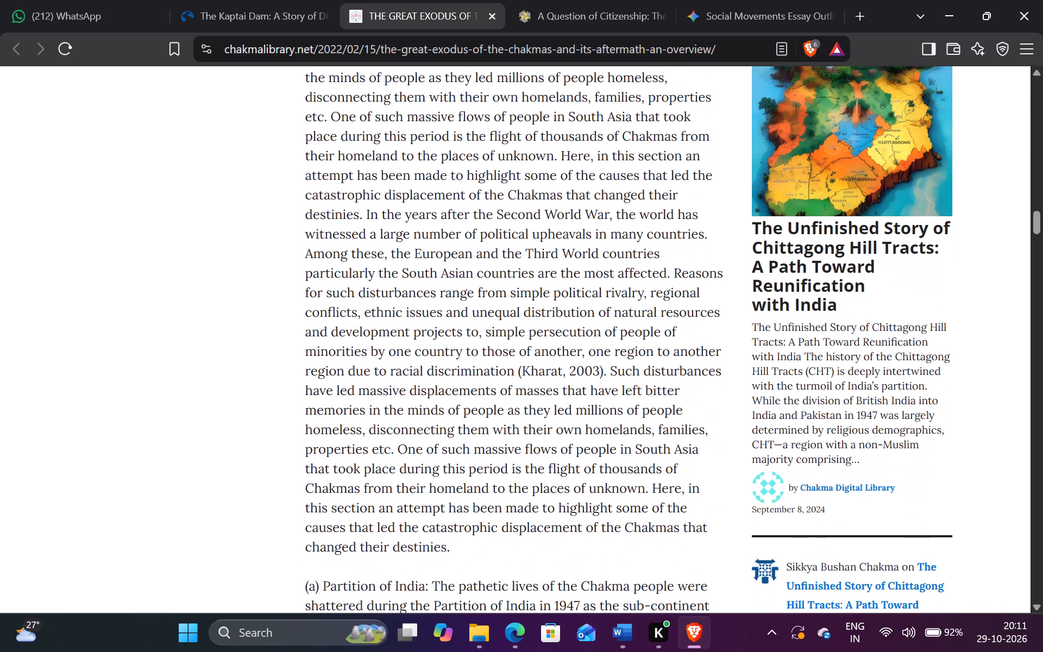
Look over the Mass Displacement of the Chakmas section in the Great Exodus article.
scroll(485, 263, "down", 1)
scroll(485, 263, "up", 1)
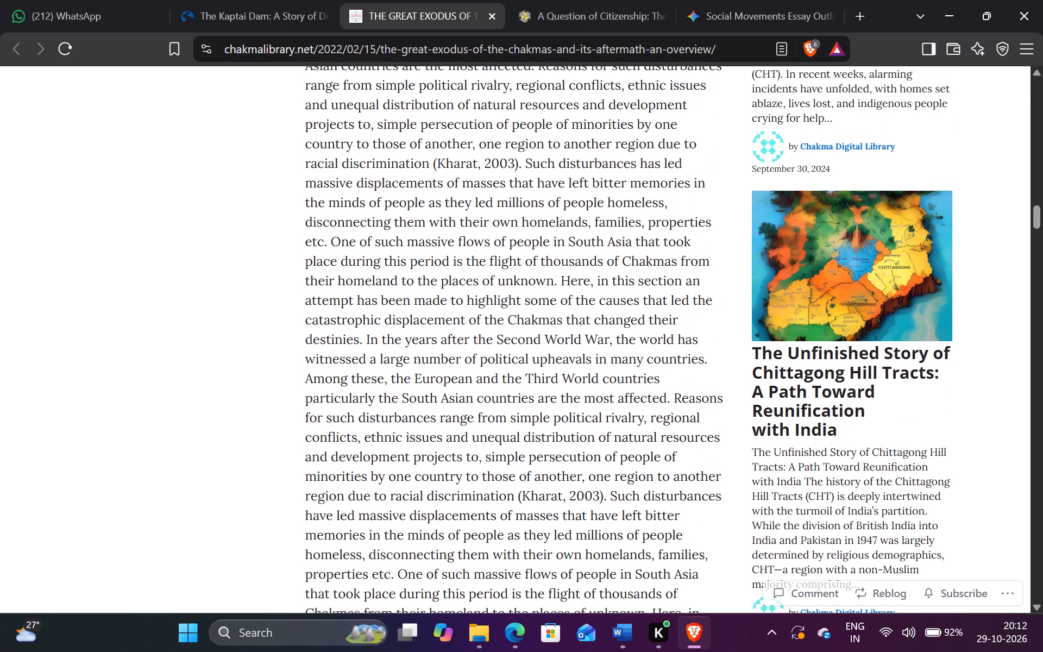
scroll(485, 263, "up", 2)
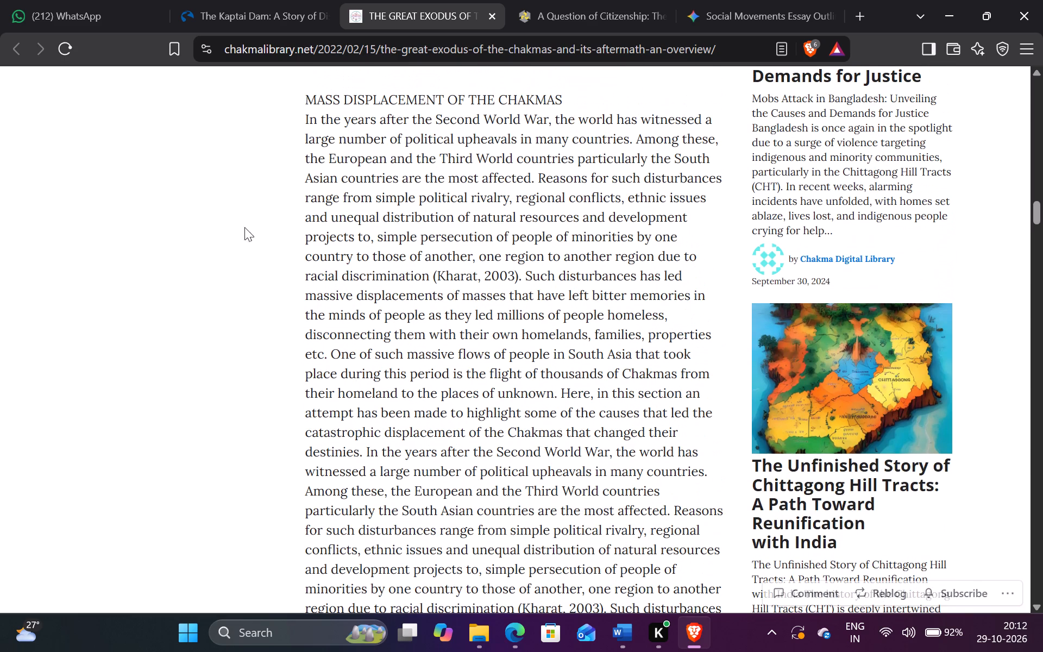
Skim the Chakma-Hajong citizenship article, covering the historical background, the opposition to refugee settlement and the Centre v/s State section.
left_click(558, 24)
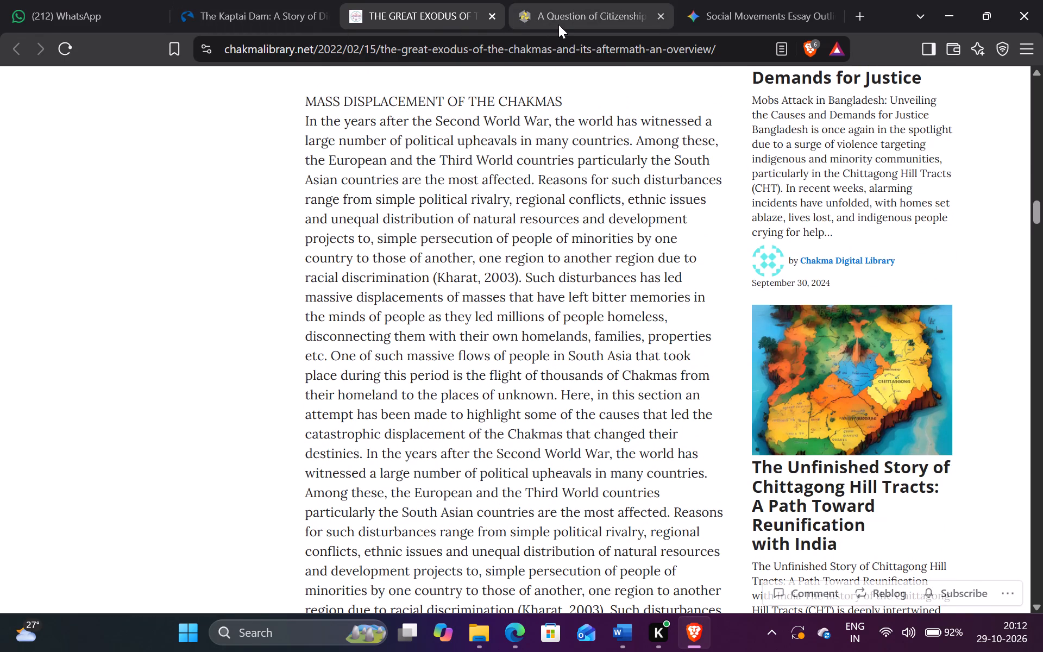
scroll(520, 229, "down", 1)
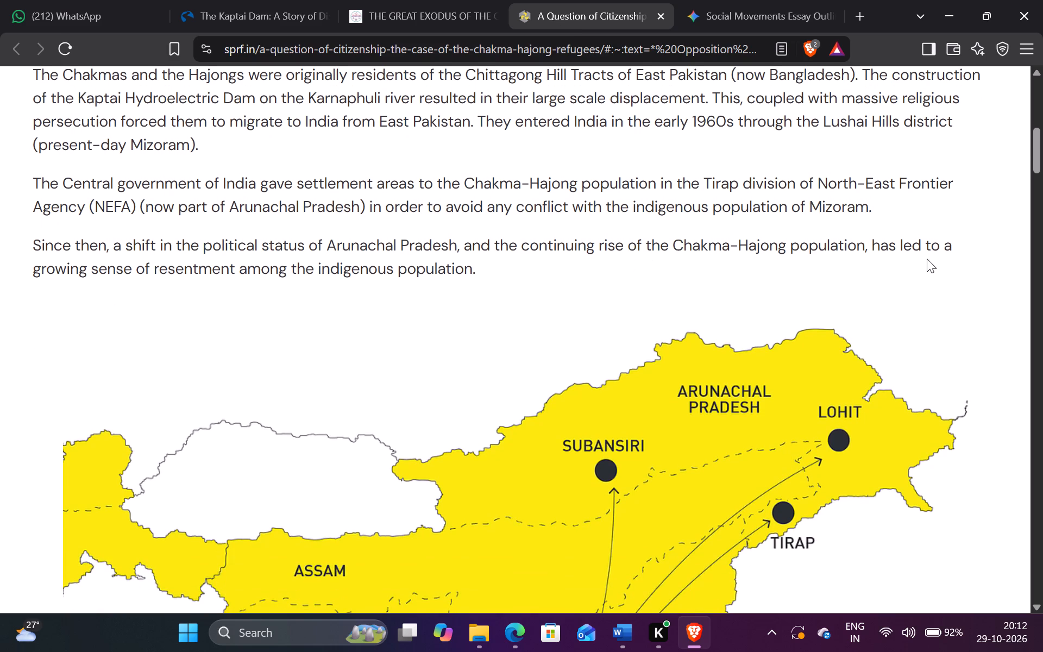
scroll(435, 309, "down", 1)
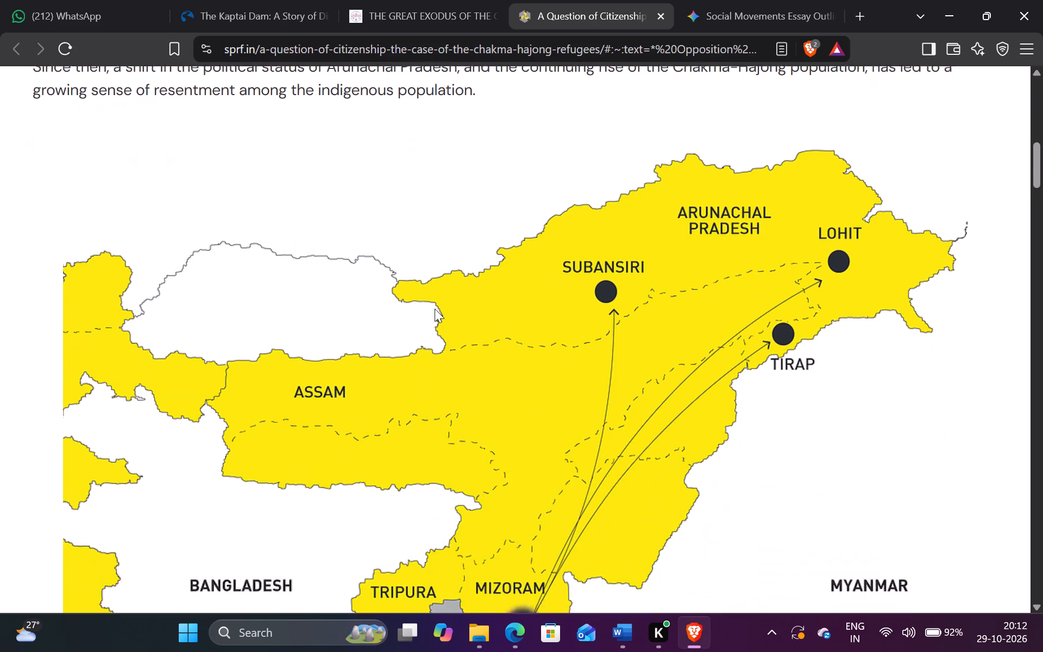
scroll(435, 309, "down", 1)
scroll(435, 309, "up", 5)
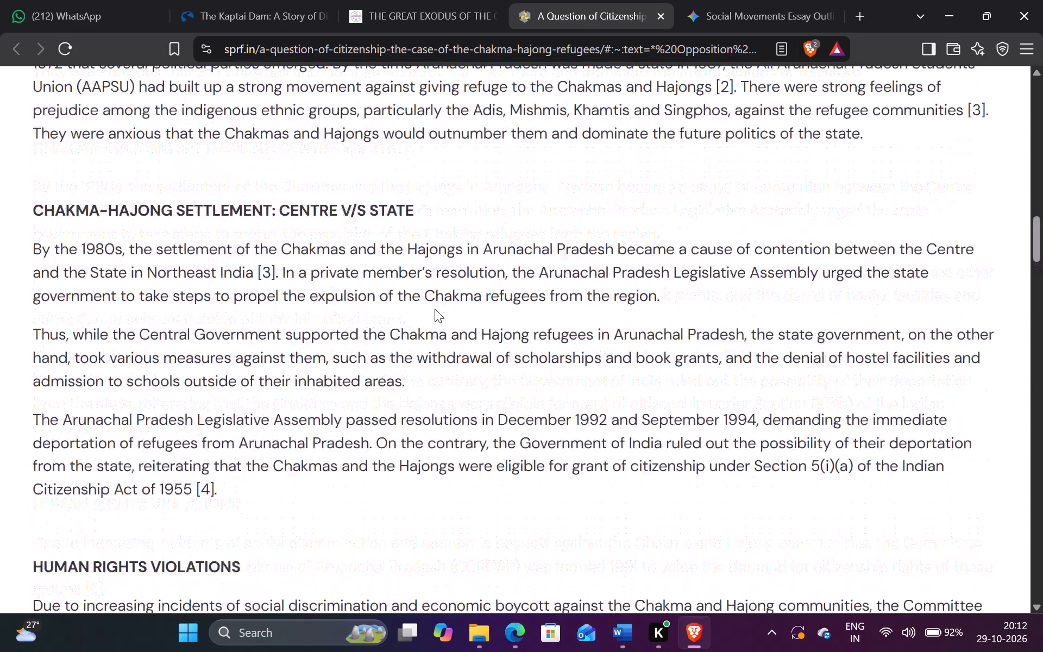
scroll(435, 309, "up", 1)
scroll(435, 309, "down", 1)
scroll(435, 309, "up", 2)
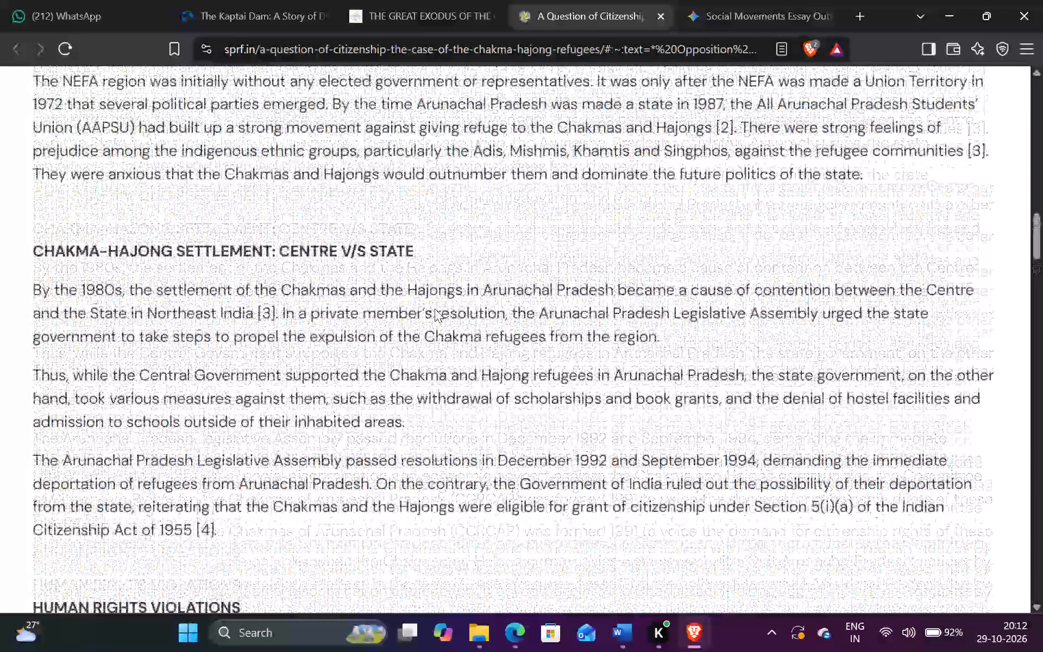
scroll(435, 309, "up", 2)
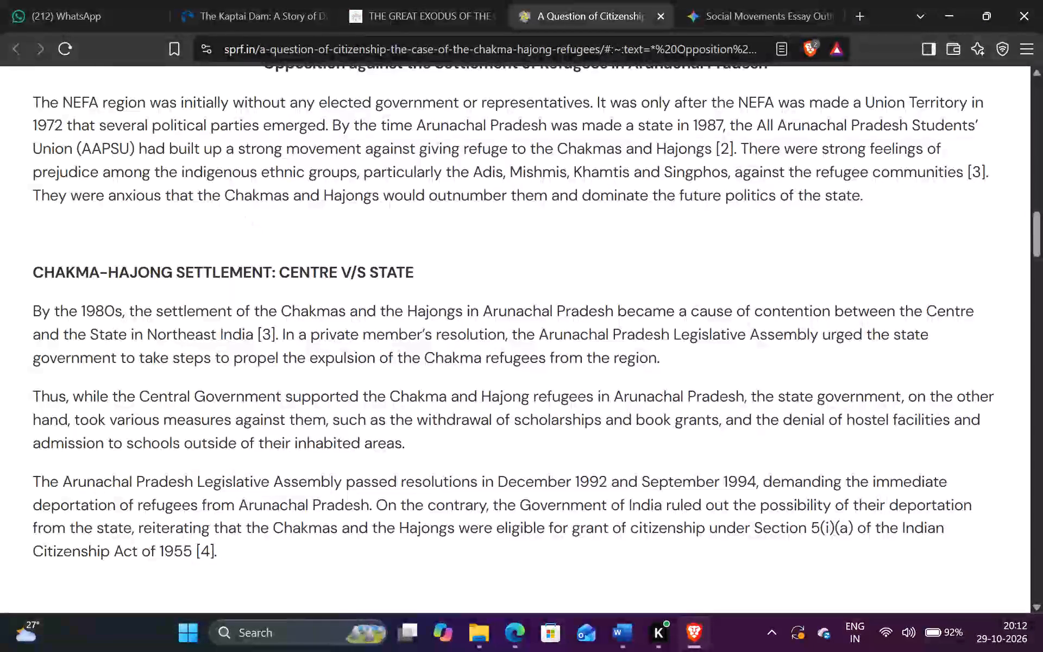
scroll(466, 163, "up", 1)
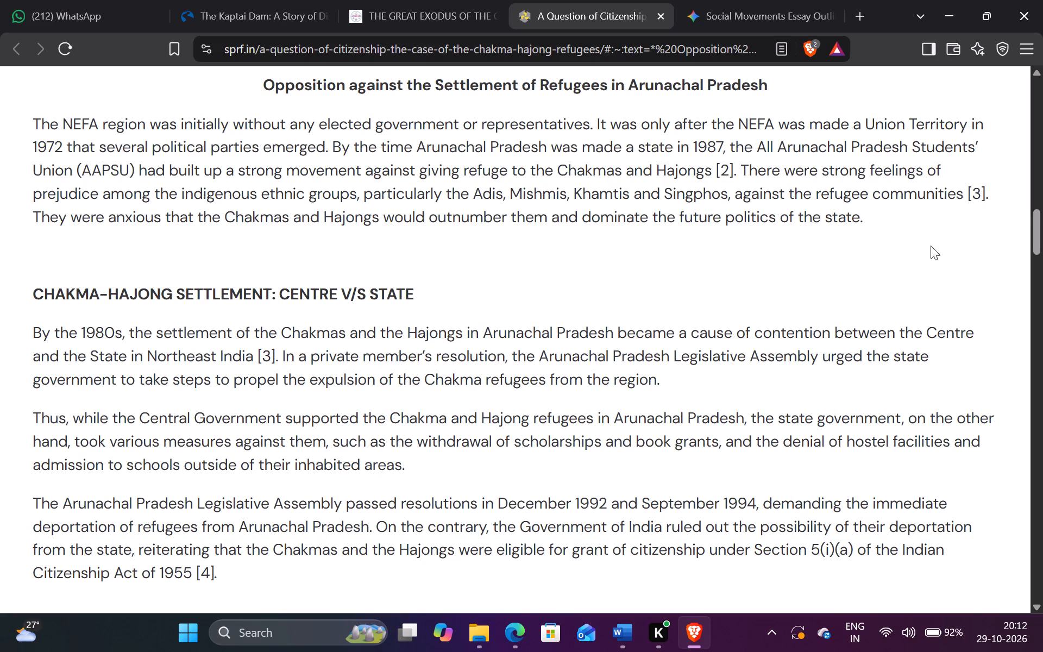
scroll(565, 242, "up", 5)
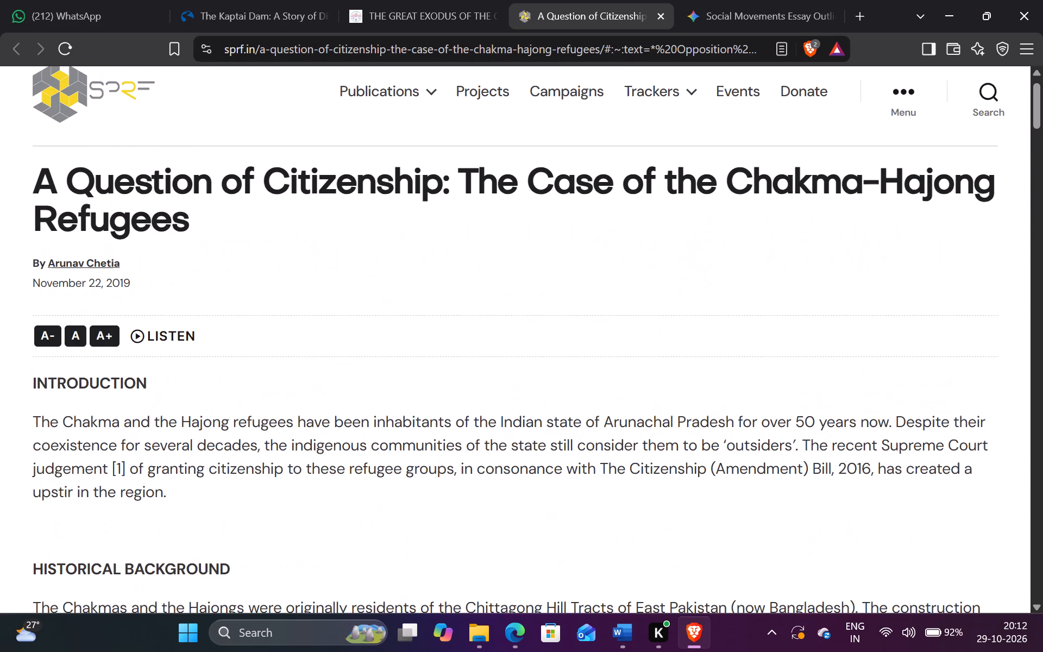
scroll(565, 242, "up", 2)
scroll(565, 242, "down", 1)
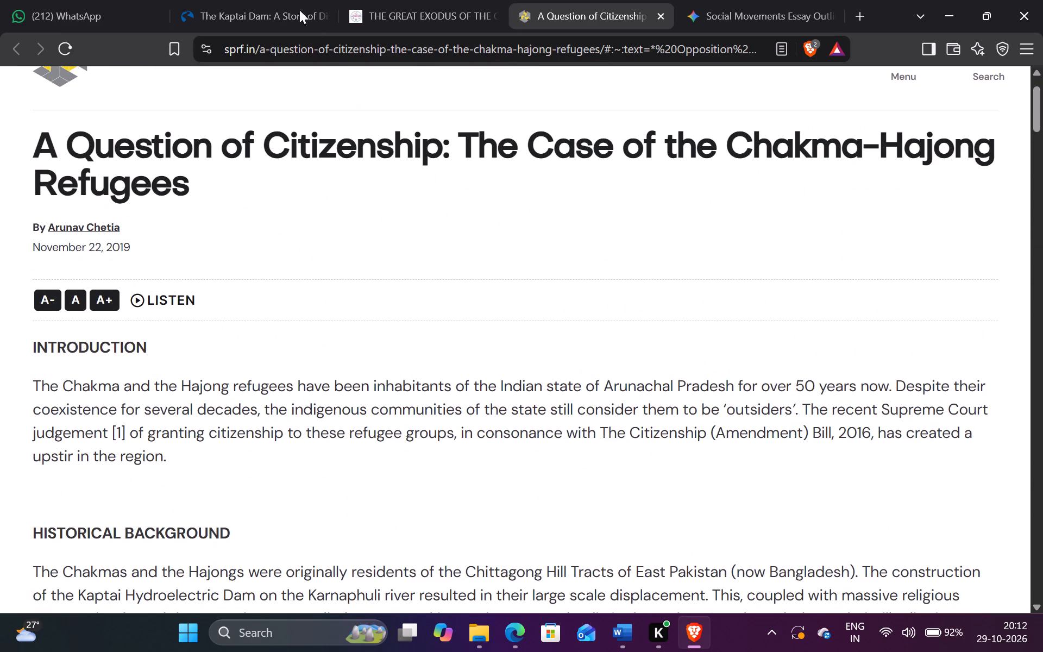
Review the Great Exodus article's passages on British-era Chakma history and the mass displacement of the Chakmas.
left_click(463, 17)
scroll(475, 135, "up", 1)
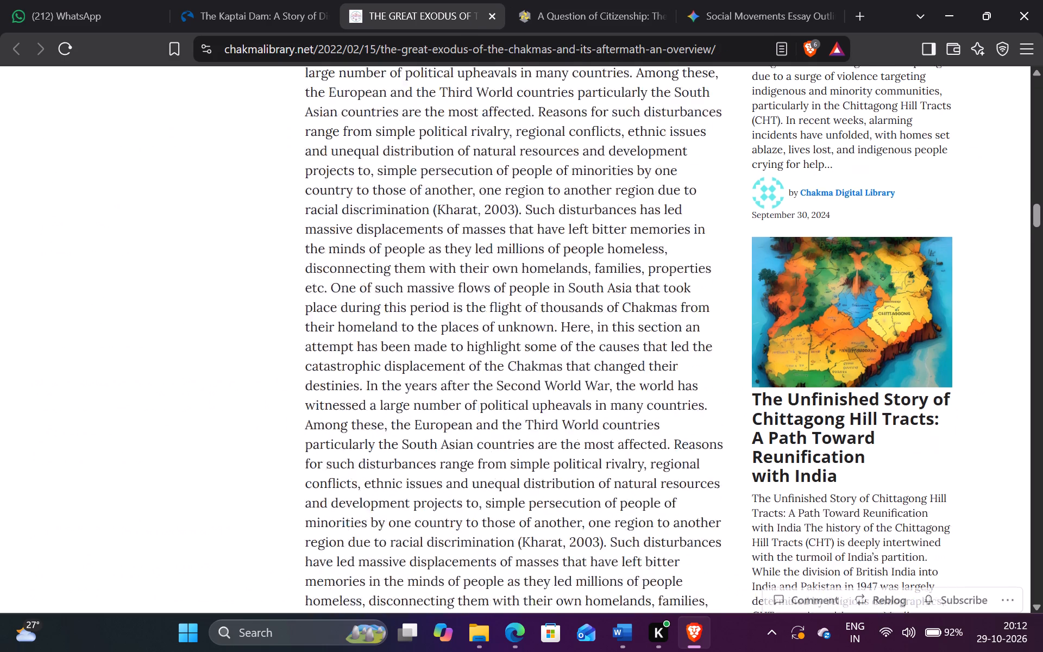
scroll(475, 135, "up", 2)
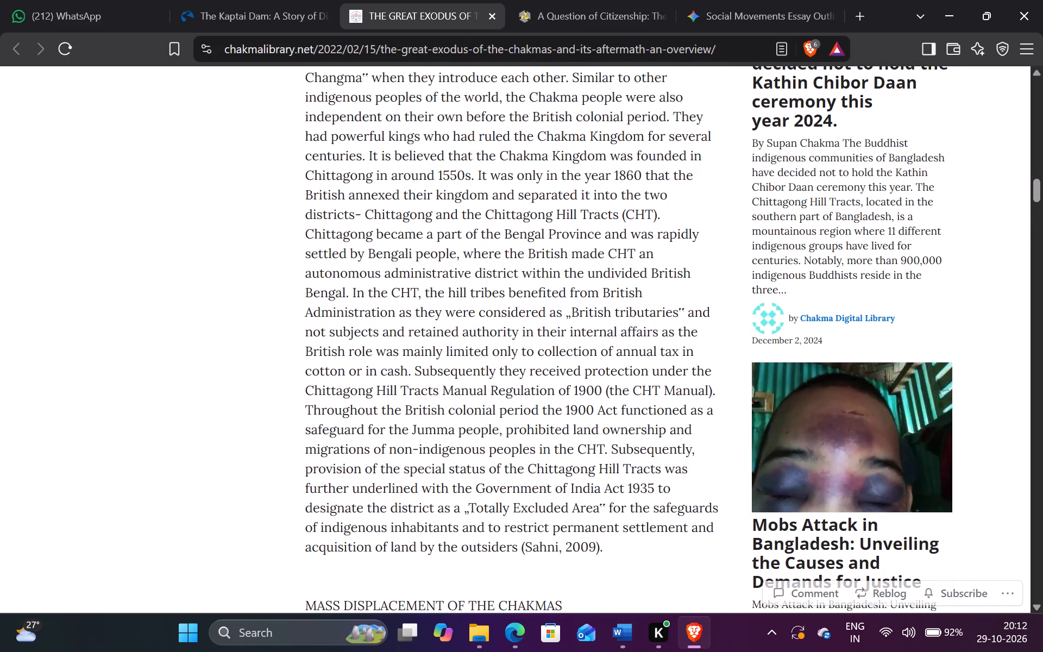
scroll(475, 135, "up", 2)
scroll(475, 135, "down", 2)
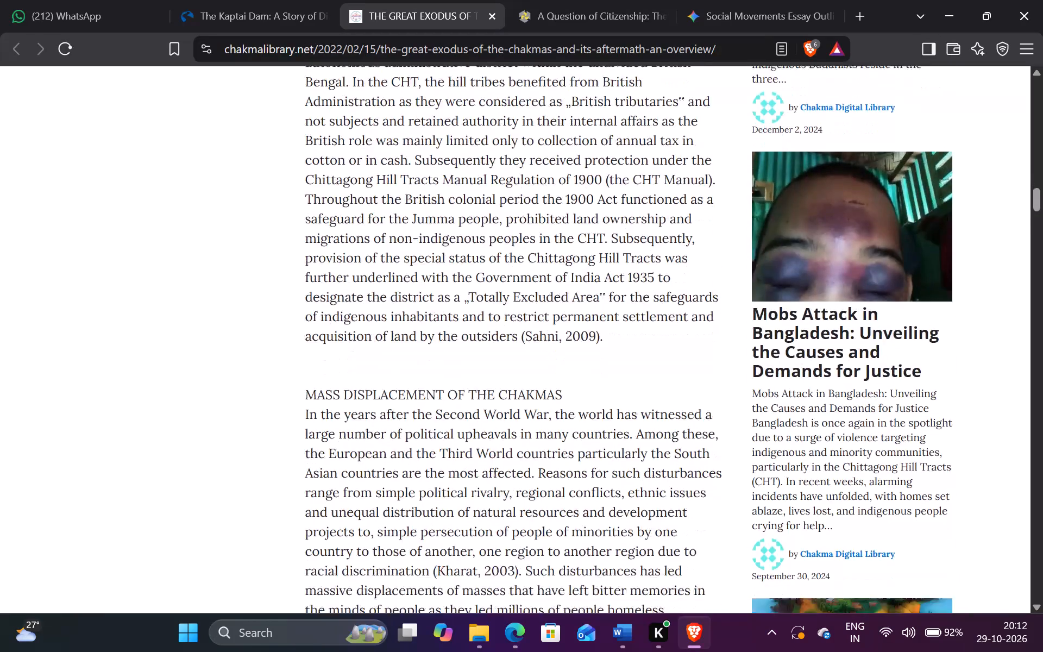
scroll(475, 135, "down", 1)
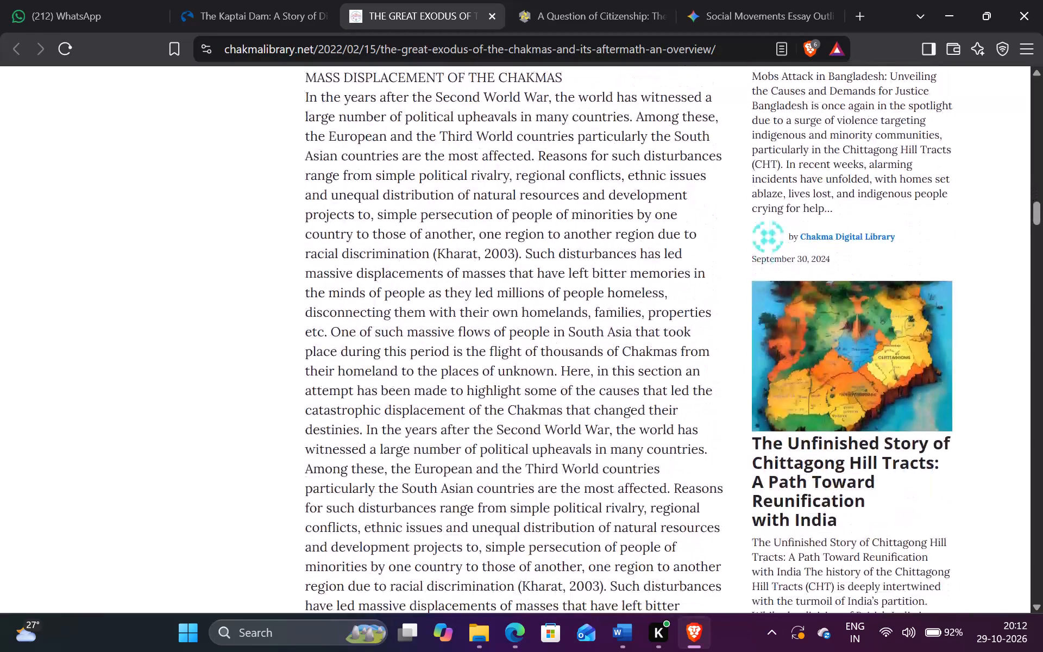
scroll(475, 135, "up", 1)
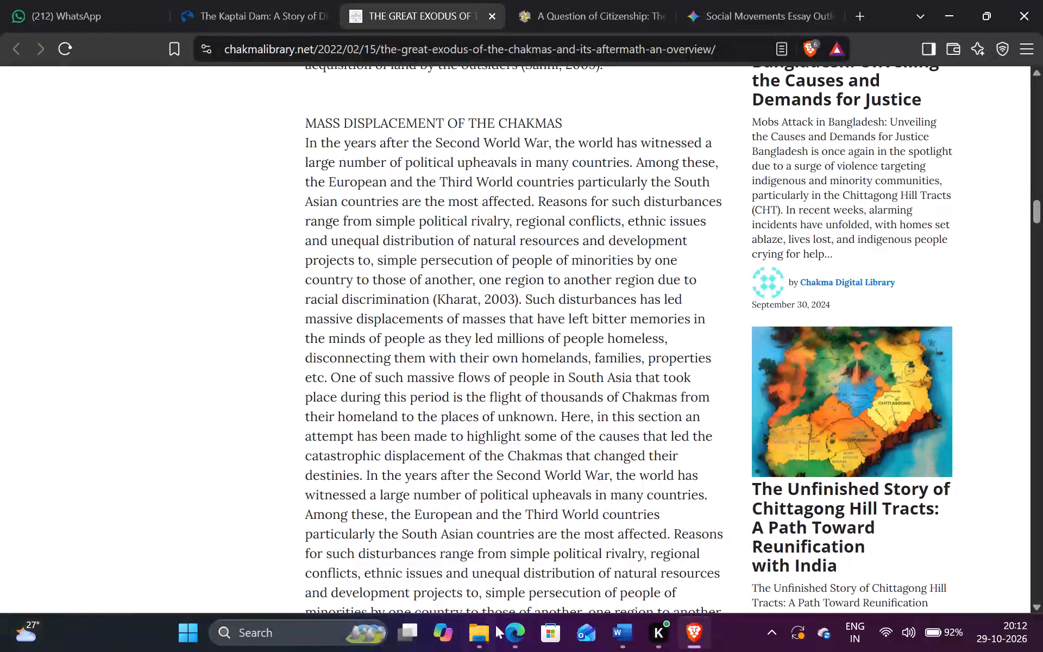
Switch to the Chakma refugees PDF in Edge and examine The Saga of Migration from the Homeland section on pages 139 to 141.
left_click(515, 631)
scroll(521, 467, "down", 3)
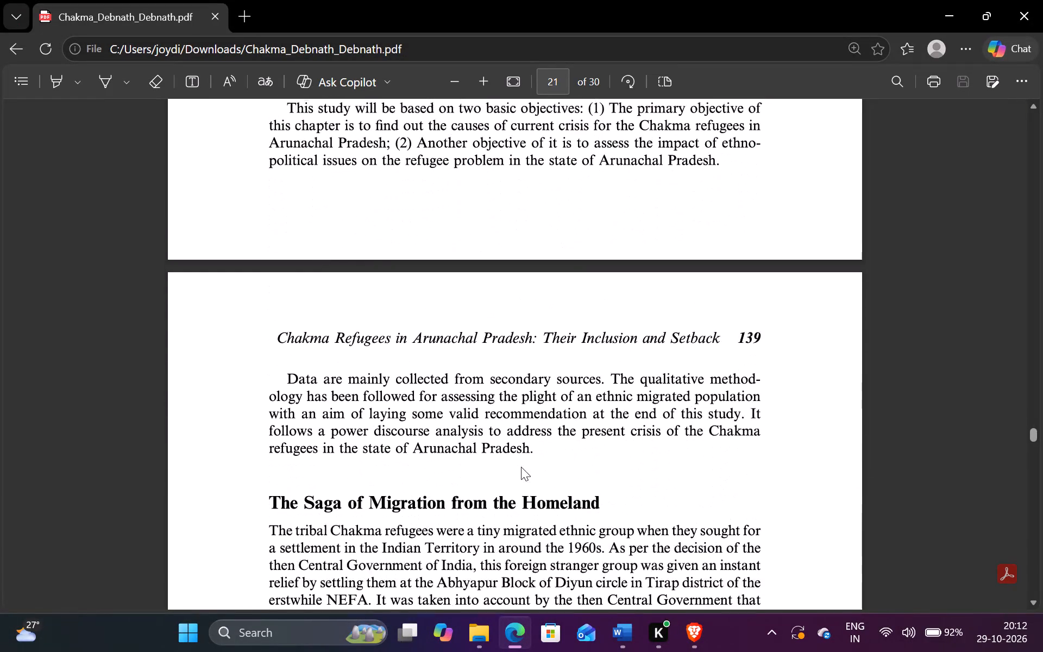
scroll(521, 467, "down", 1)
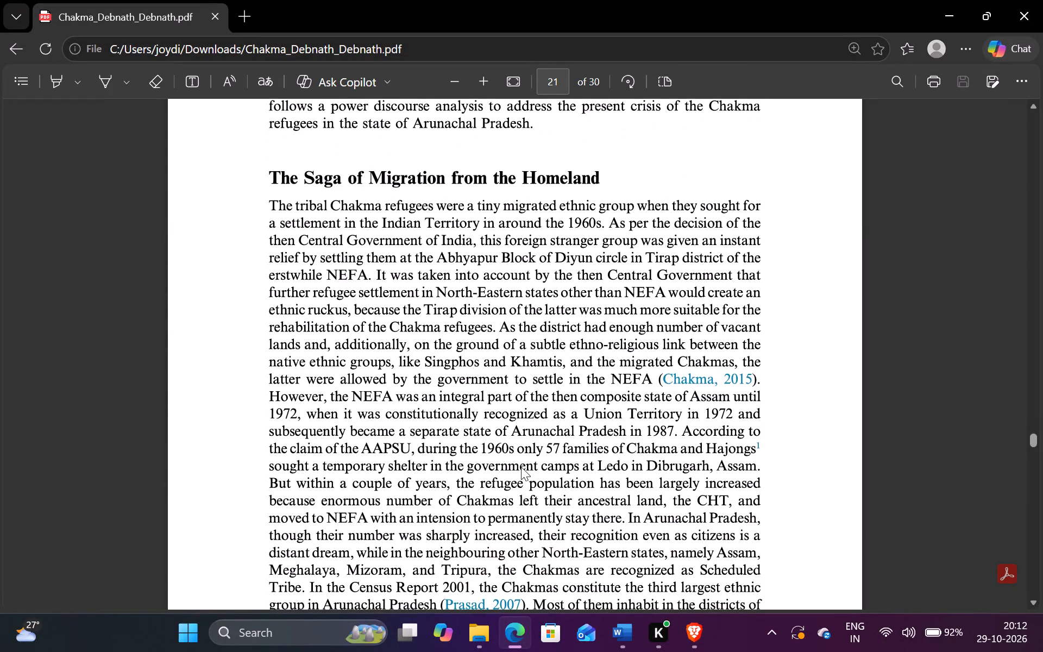
scroll(521, 467, "down", 1)
scroll(521, 467, "right", 1)
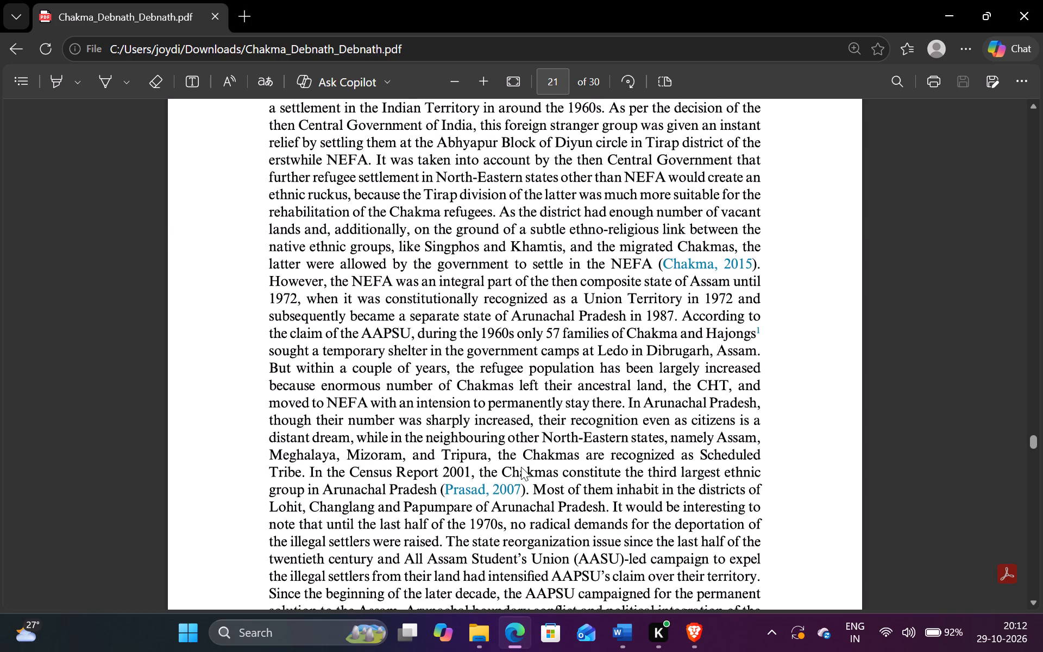
scroll(521, 467, "down", 1)
scroll(521, 467, "up", 3)
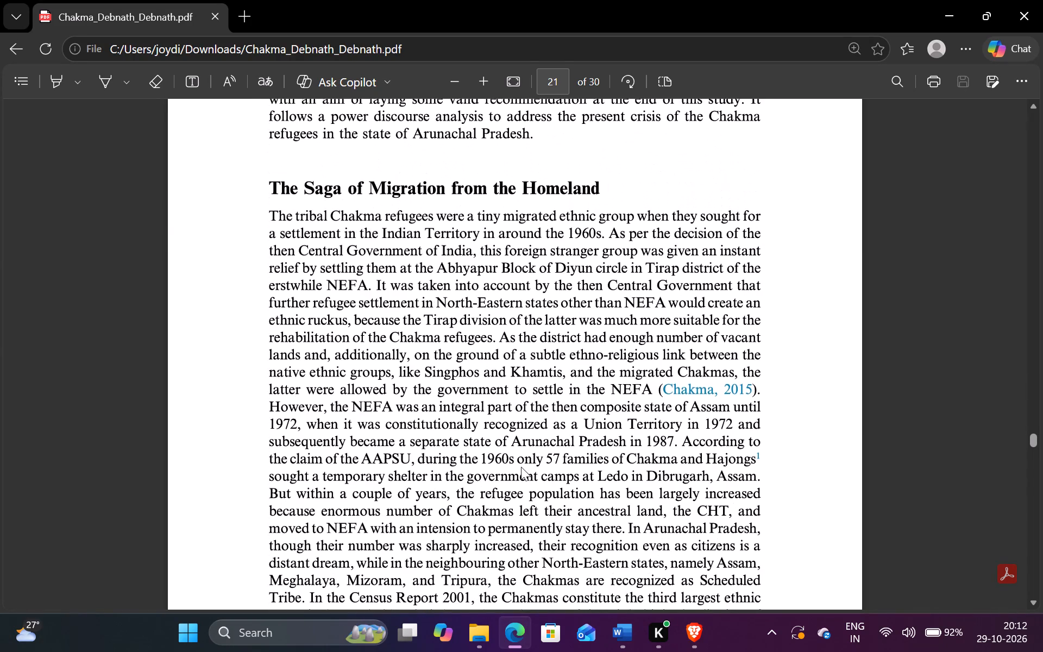
scroll(521, 467, "down", 6)
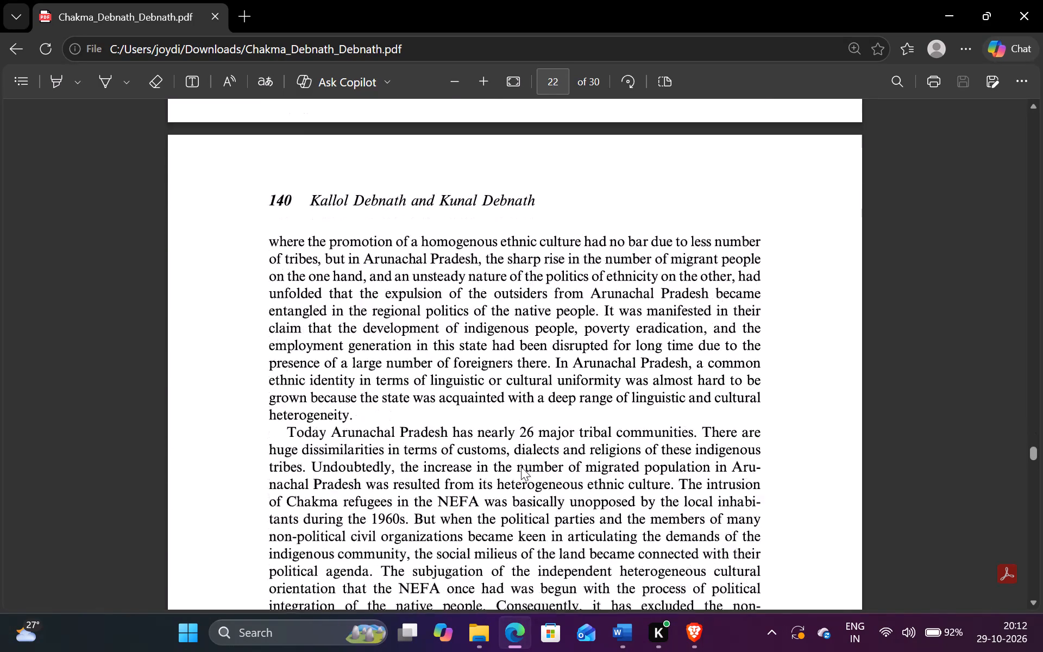
scroll(521, 467, "down", 2)
scroll(521, 467, "up", 8)
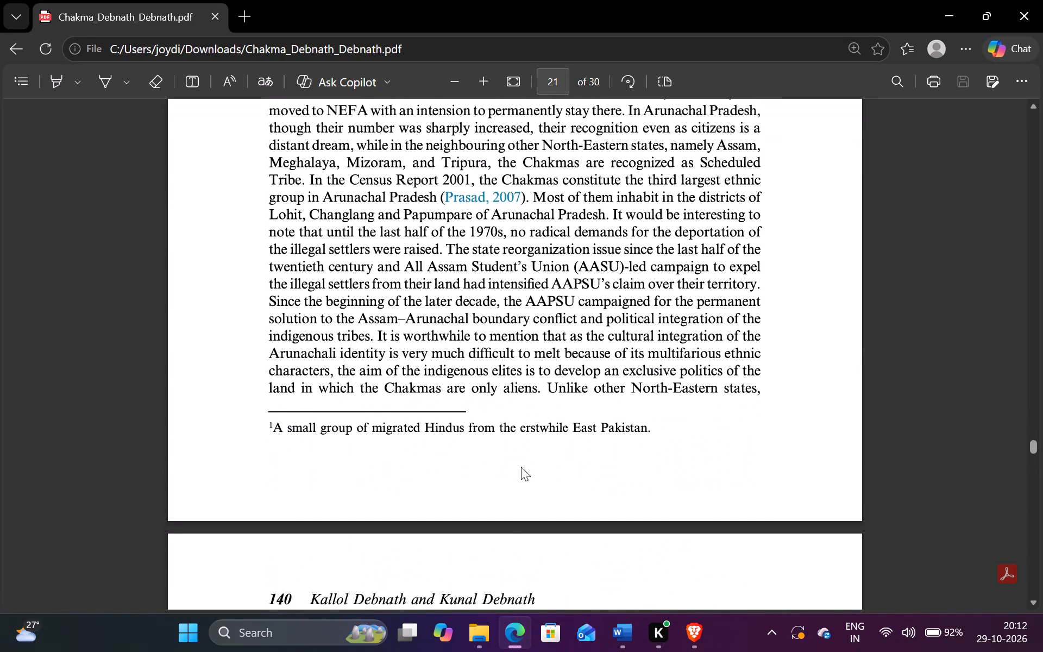
scroll(521, 467, "up", 2)
scroll(521, 467, "down", 5)
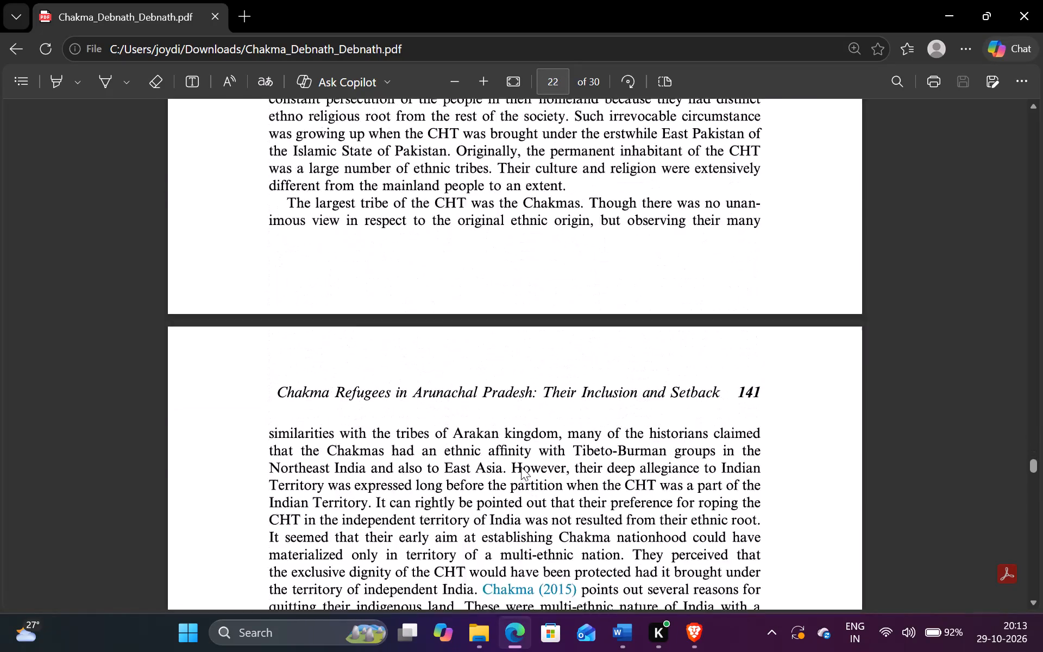
scroll(521, 467, "down", 1)
scroll(521, 467, "up", 10)
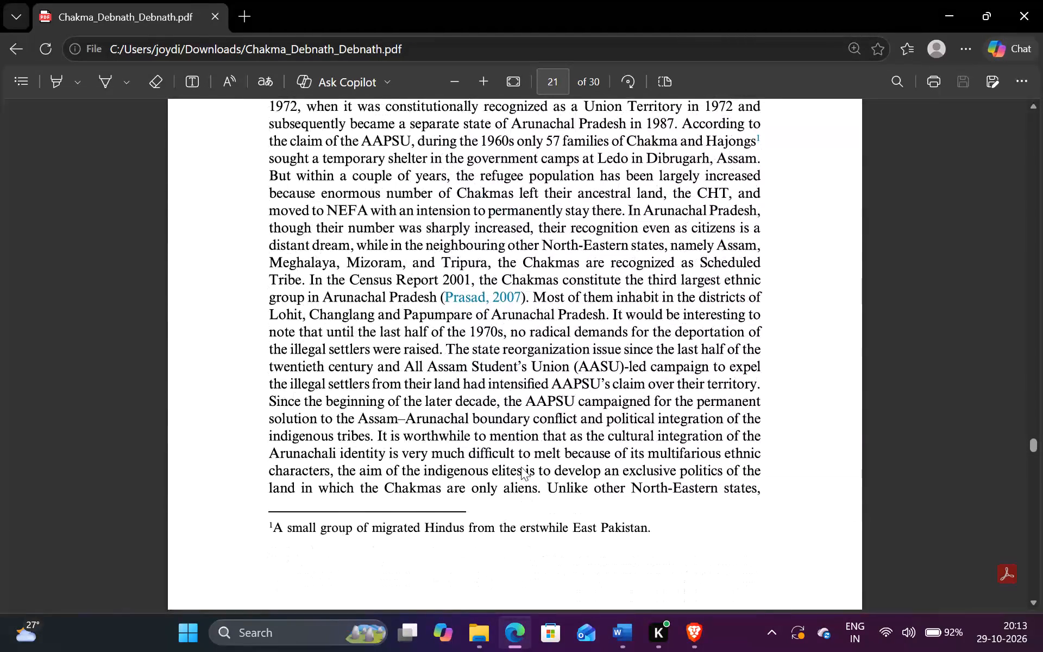
Return to the Great Exodus article in Brave and read the passage on Chakma names, kingdom and British rule before the displacement section.
left_click(702, 624)
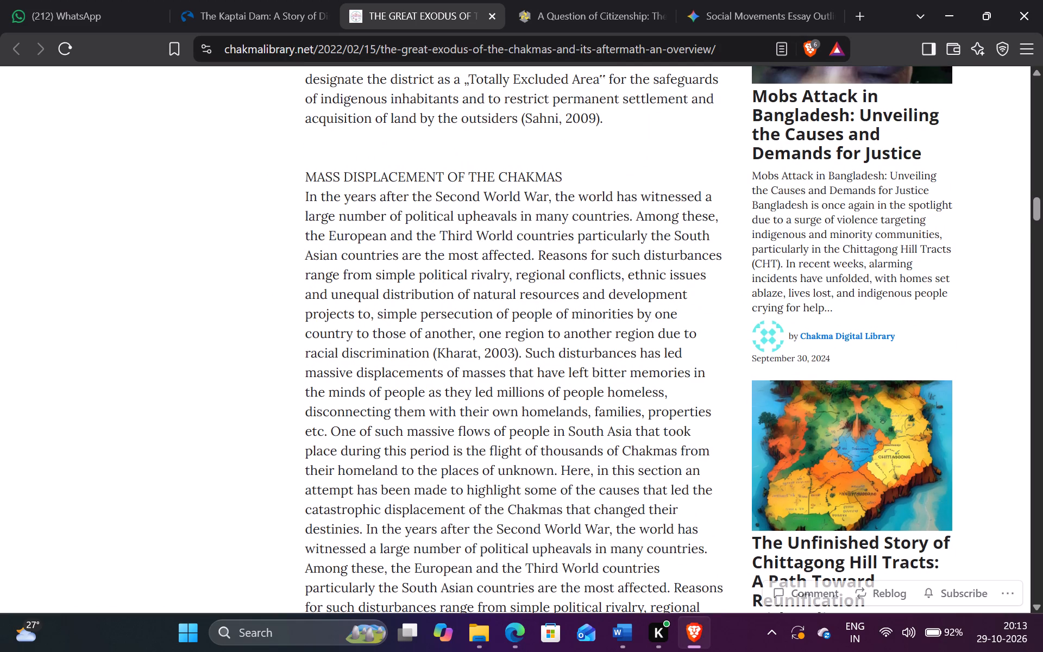
scroll(434, 277, "up", 5)
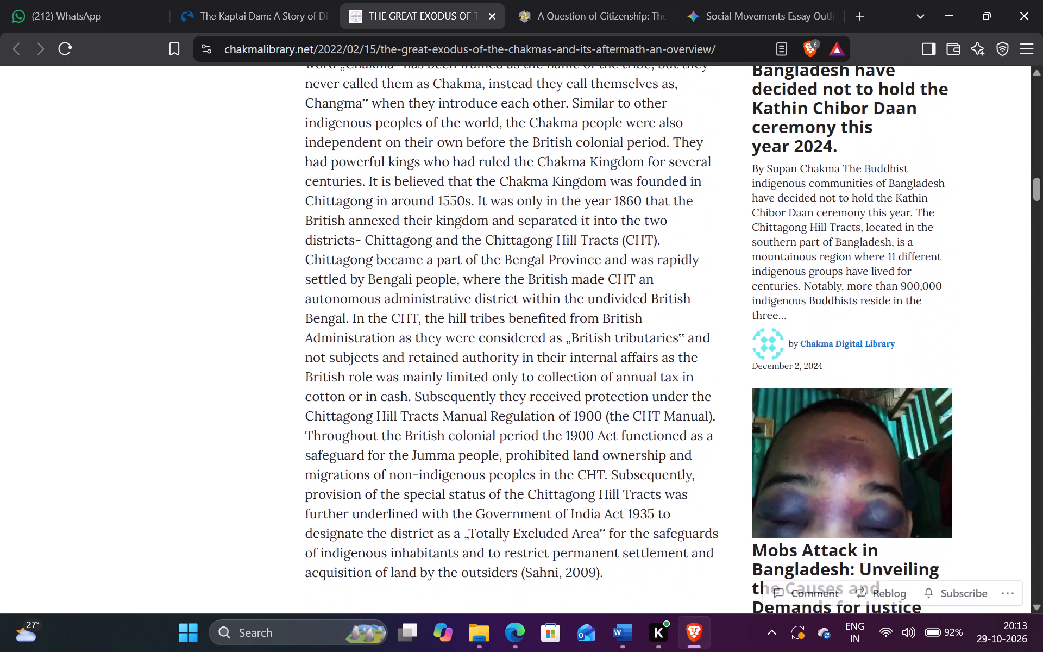
scroll(434, 277, "up", 2)
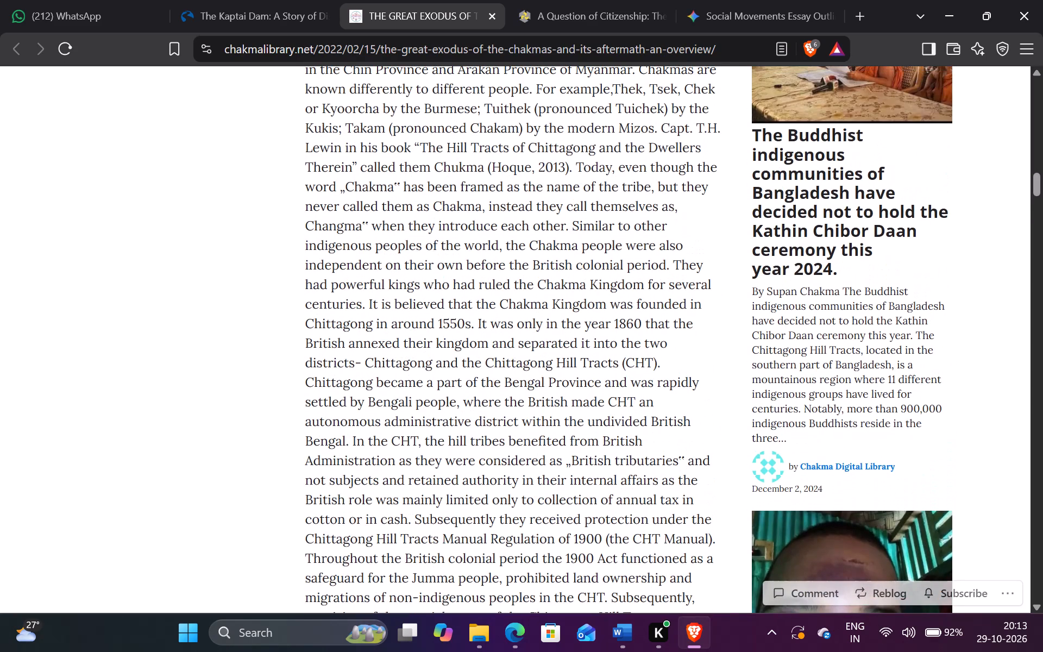
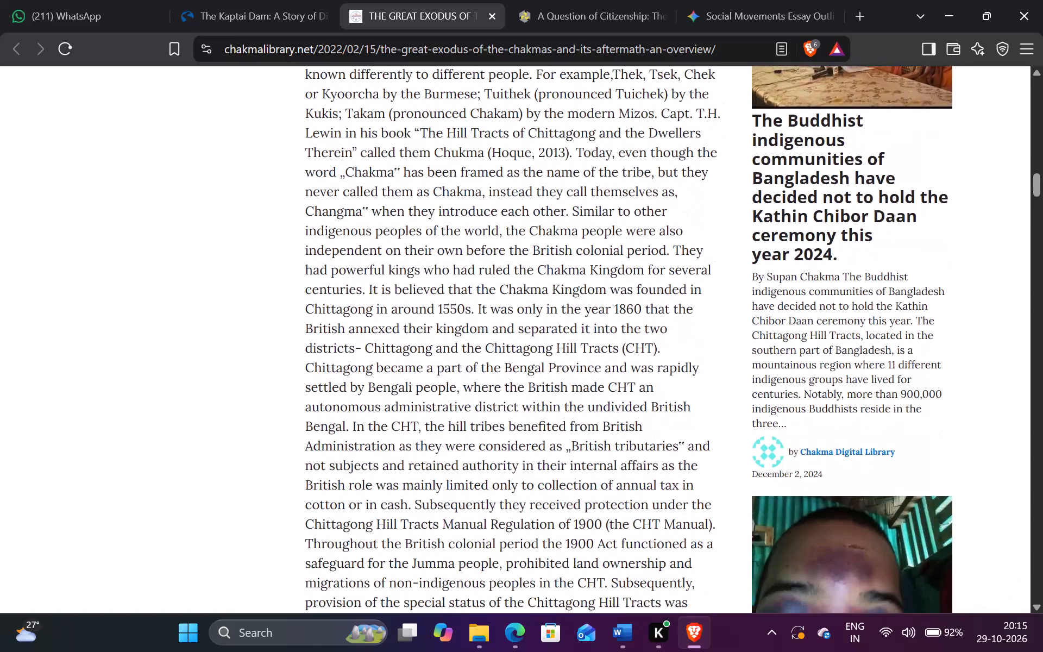
Check the start of the Great Exodus article's mass displacement section against the last paragraph of the Word document.
scroll(434, 277, "up", 1)
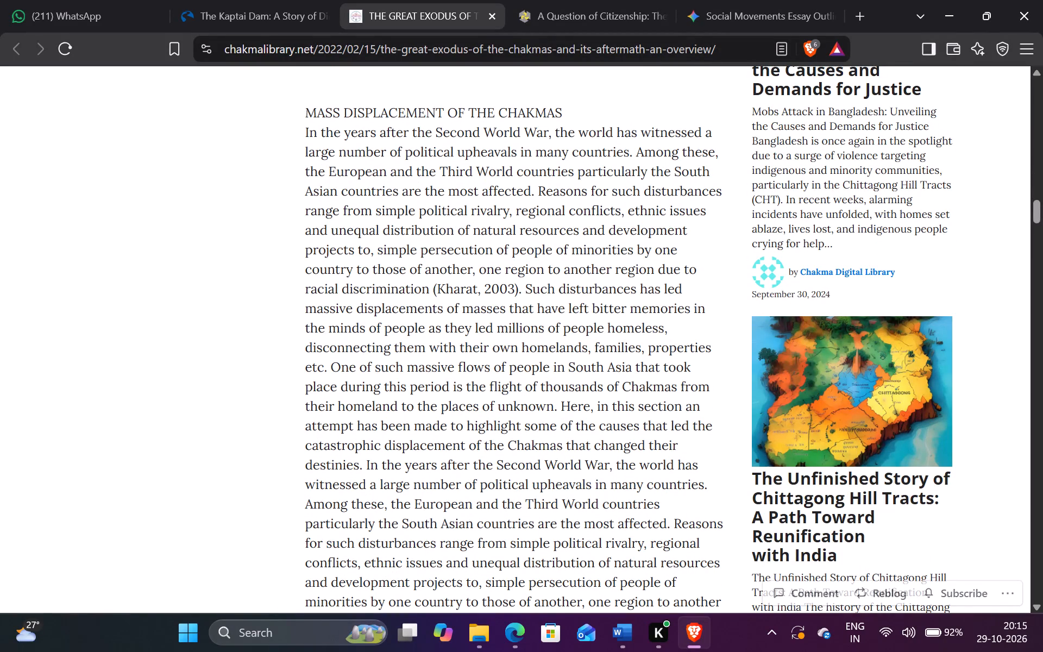
scroll(521, 169, "down", 1)
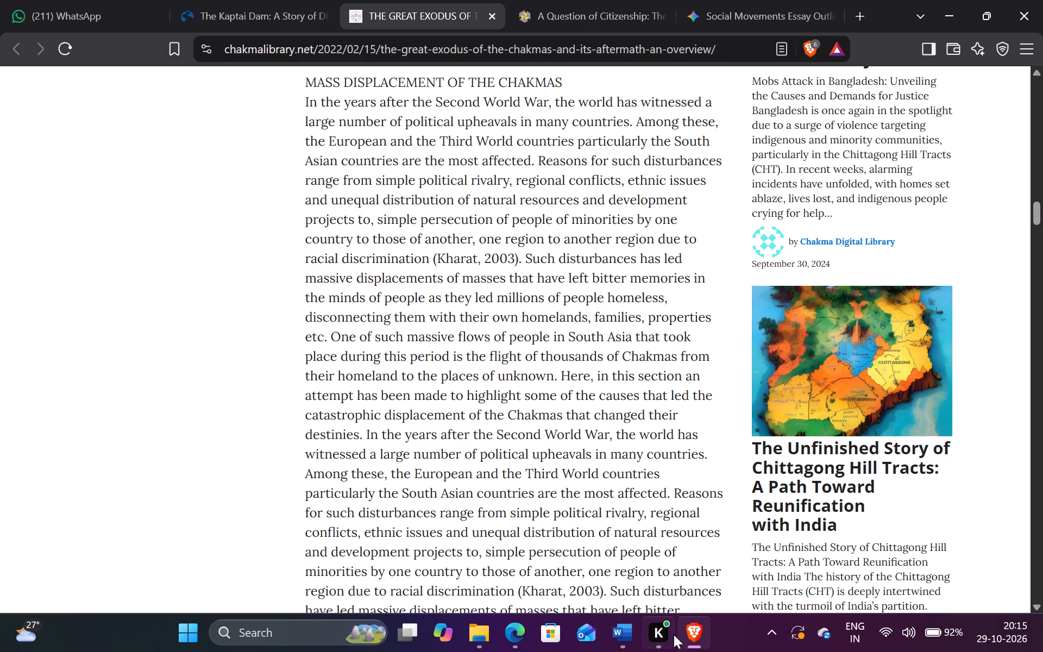
left_click(624, 631)
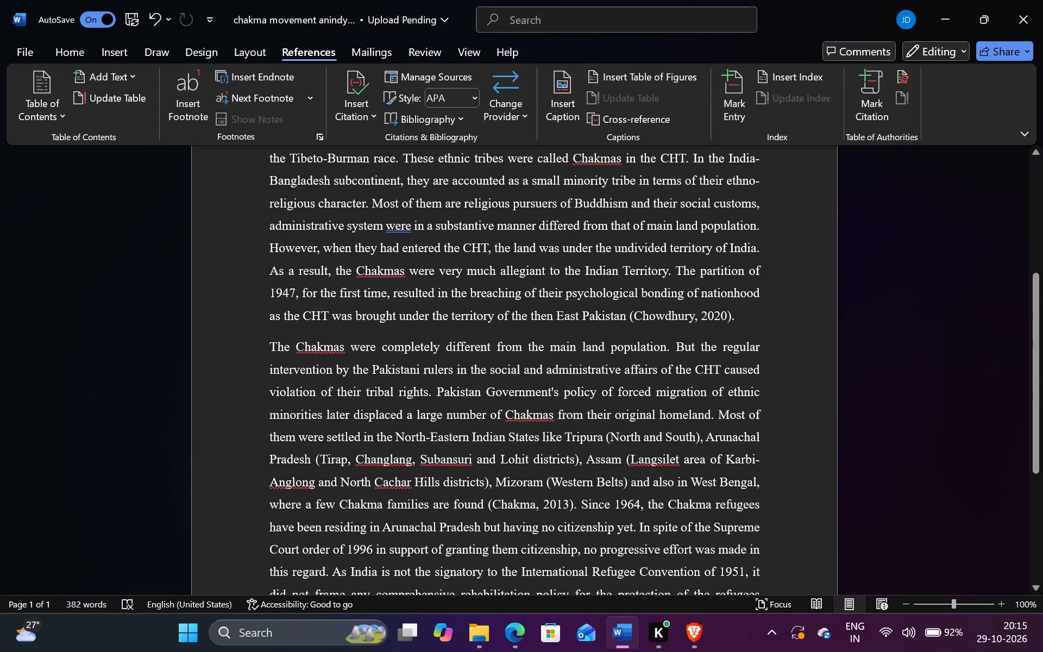
scroll(545, 558, "down", 2)
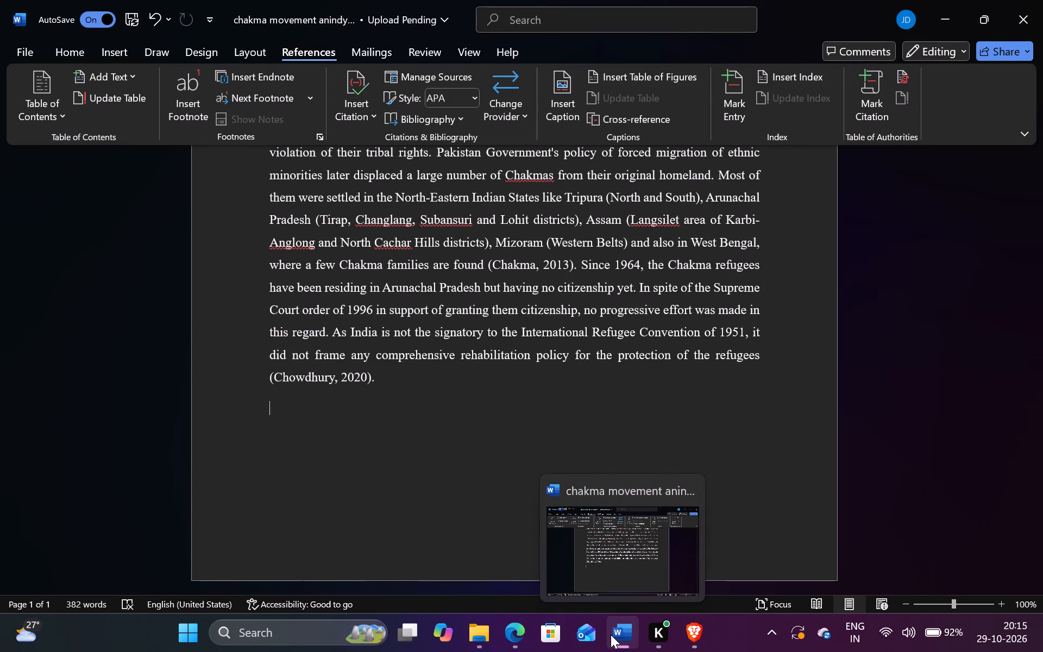
Return to the Great Exodus article in Brave and read the causes of displacement, from Partition of India to Construction of Kaptai Dam.
left_click(690, 638)
scroll(489, 452, "right", 1)
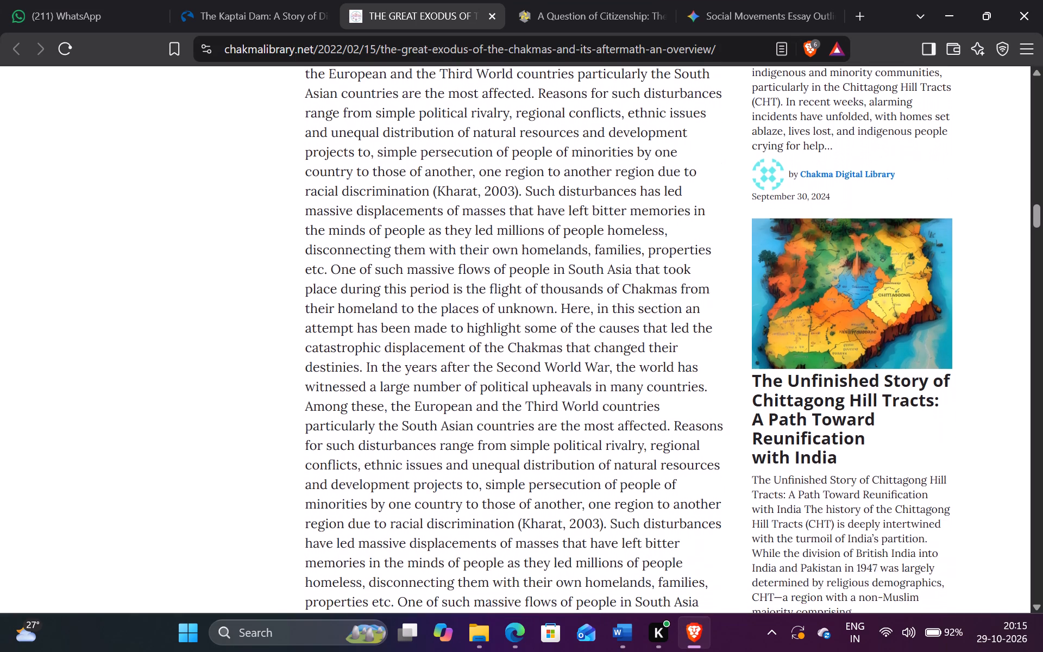
scroll(489, 452, "right", 5)
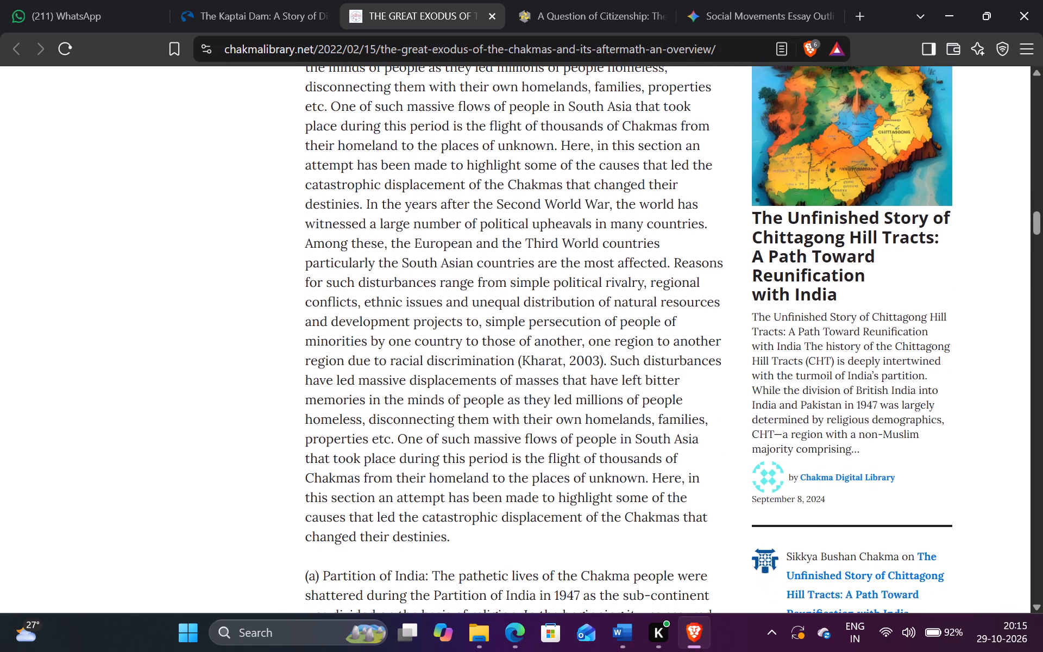
scroll(489, 452, "right", 6)
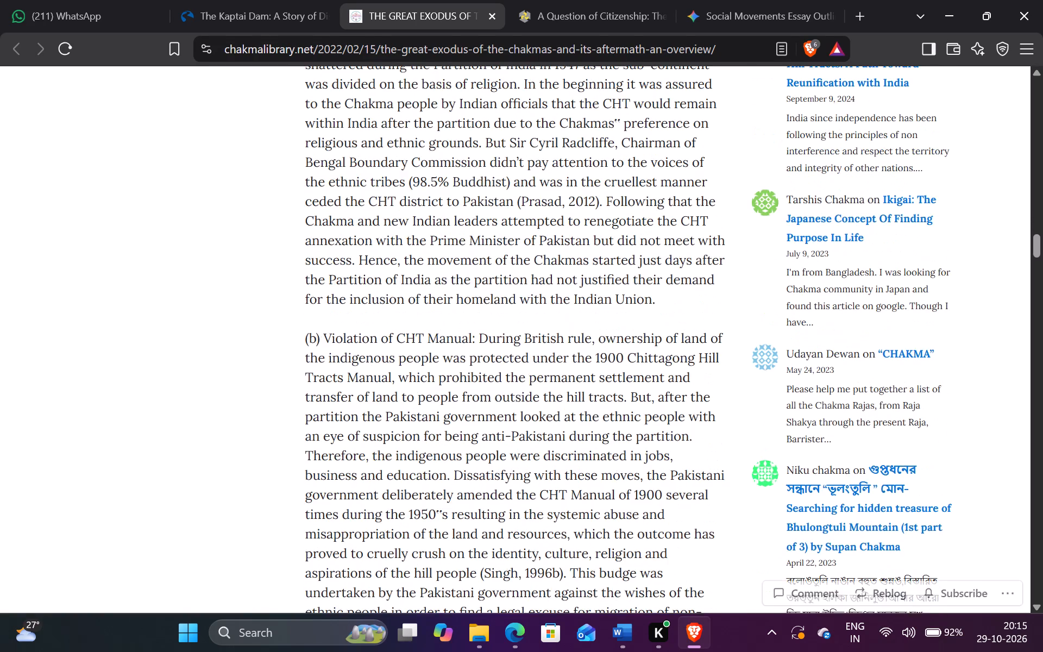
scroll(489, 452, "down", 2)
scroll(489, 452, "right", 3)
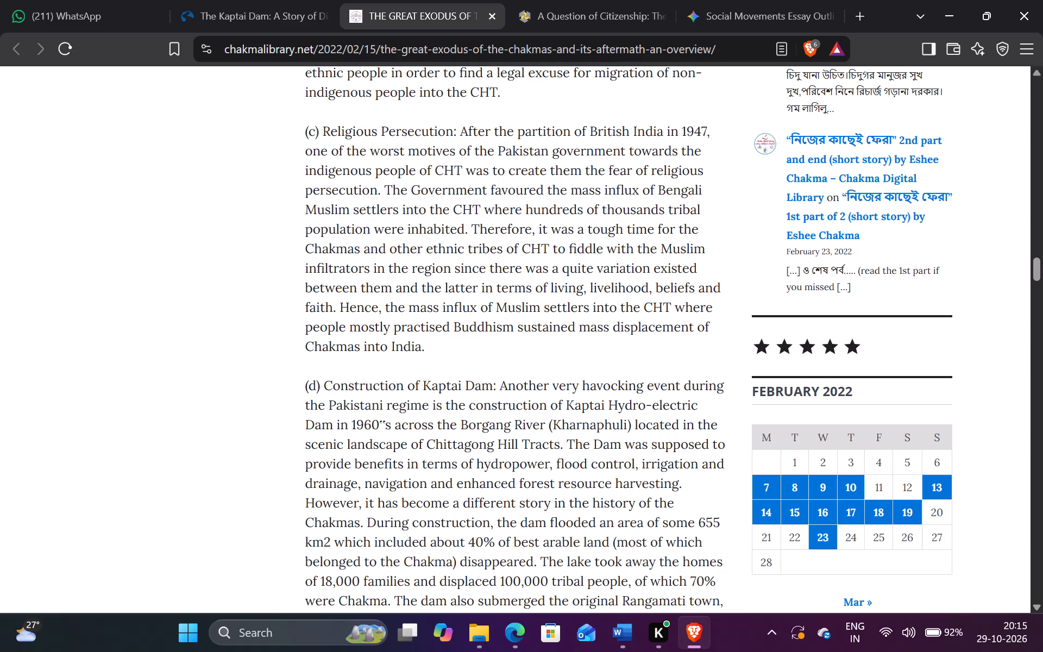
Go back over the religious persecution, CHT Manual and Partition causes, up to the heading Mass Displacement of the Chakmas.
scroll(489, 452, "up", 2)
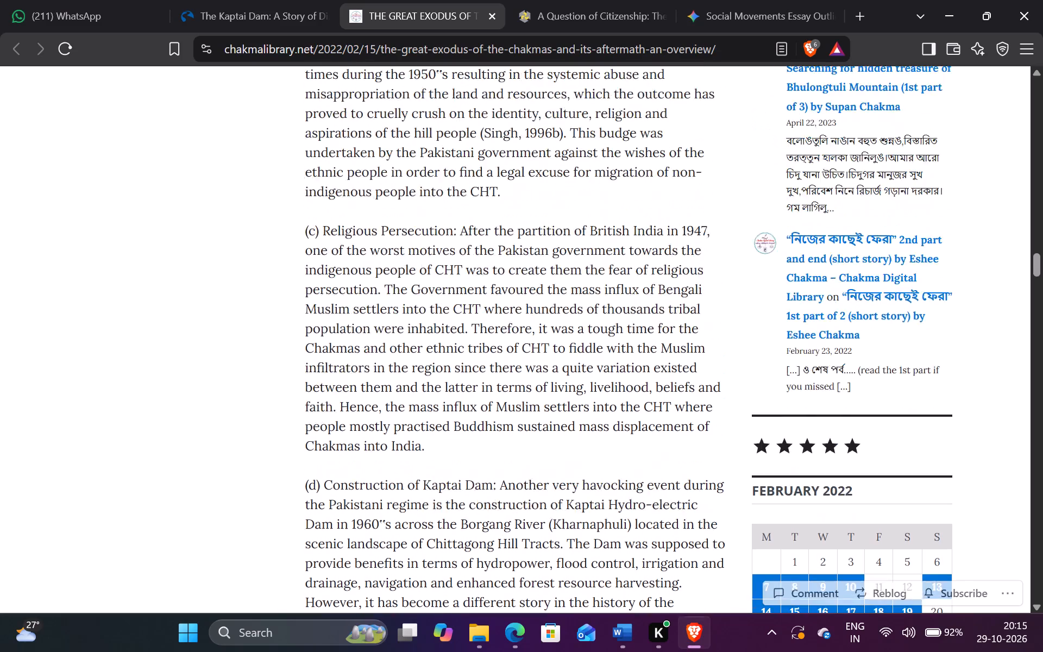
scroll(489, 452, "up", 4)
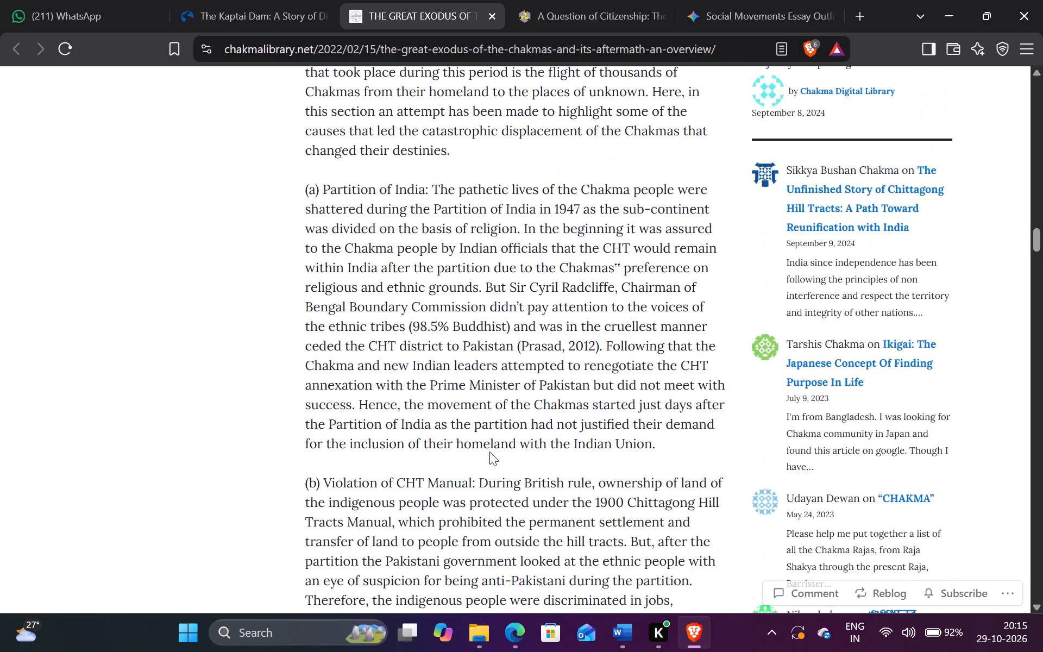
scroll(489, 452, "up", 6)
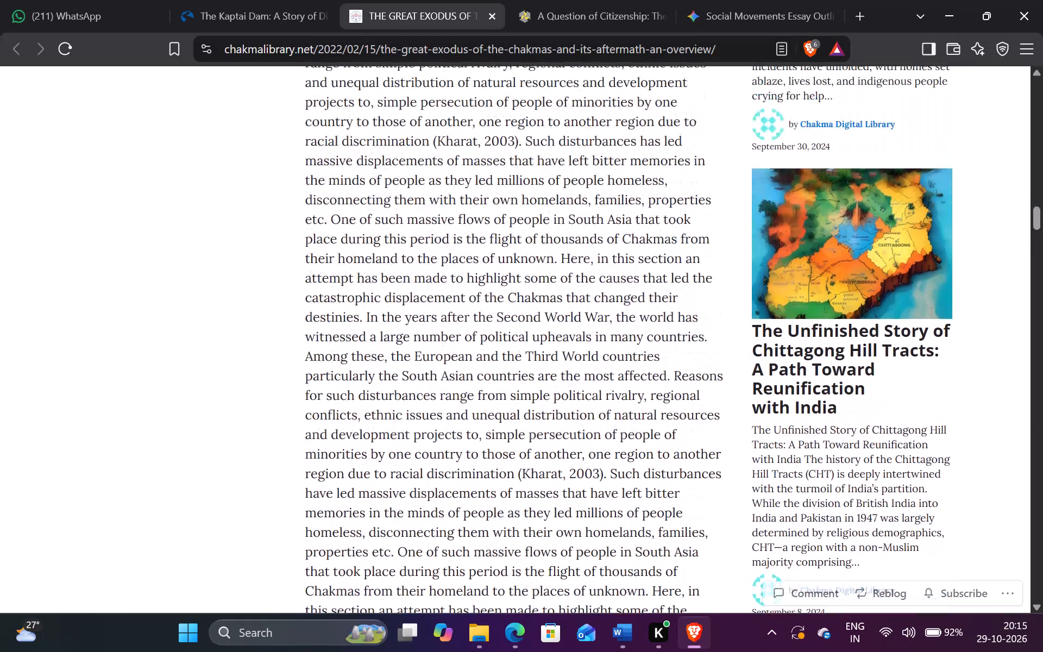
scroll(489, 452, "up", 4)
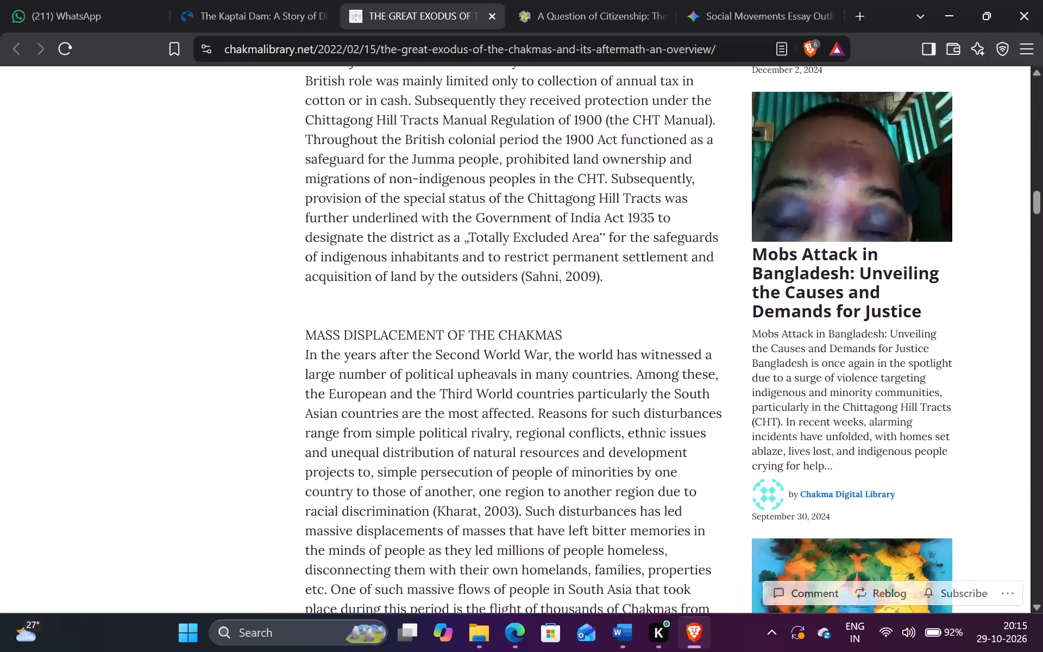
scroll(489, 452, "up", 2)
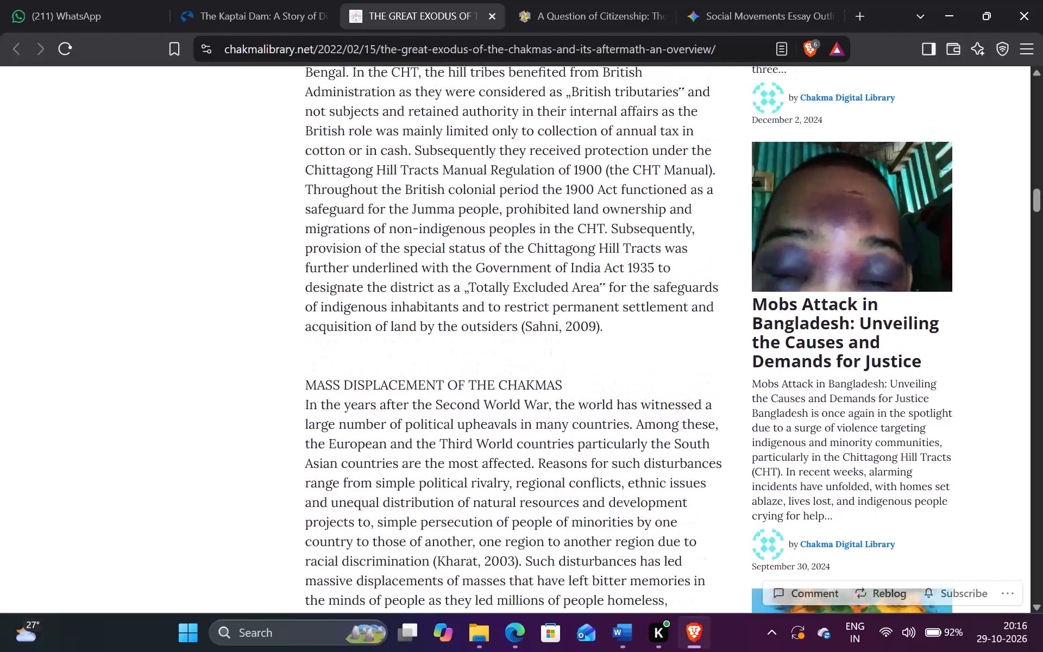
Reread the Great Exodus article's passages on Chakma origins, British administration of the CHT and the start of the mass displacement section.
scroll(489, 452, "up", 2)
scroll(489, 452, "down", 2)
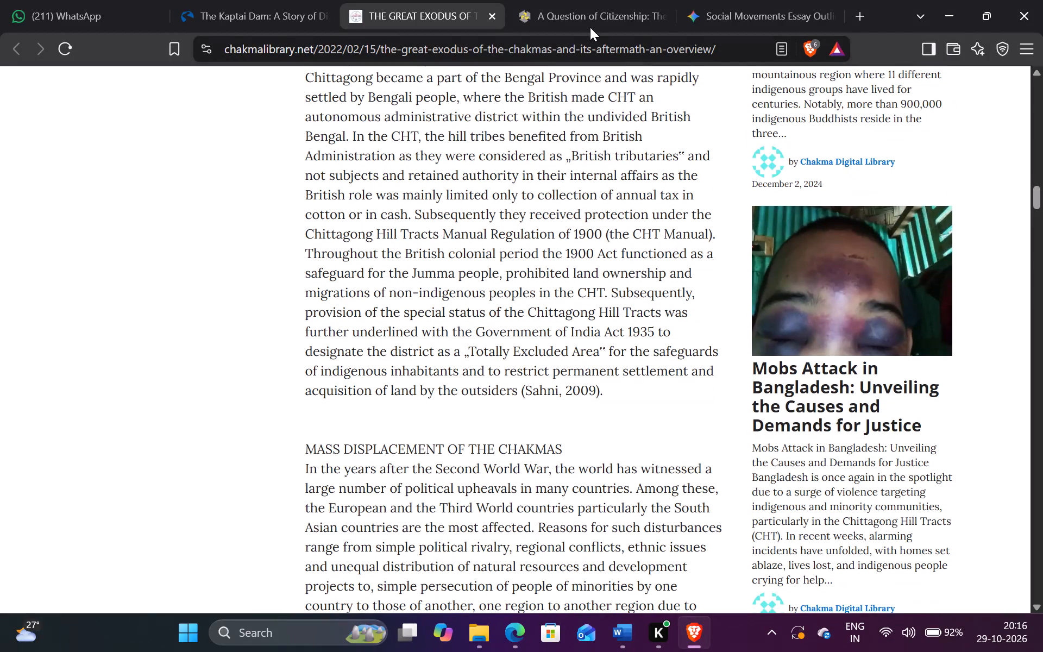
scroll(542, 234, "up", 7)
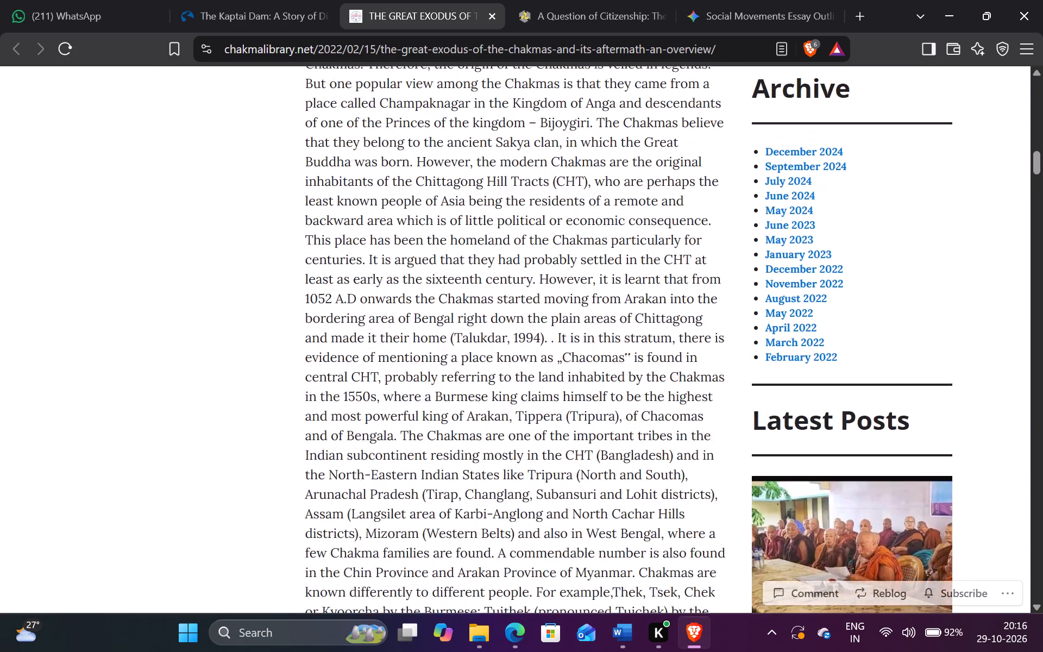
scroll(542, 234, "up", 1)
scroll(542, 234, "down", 9)
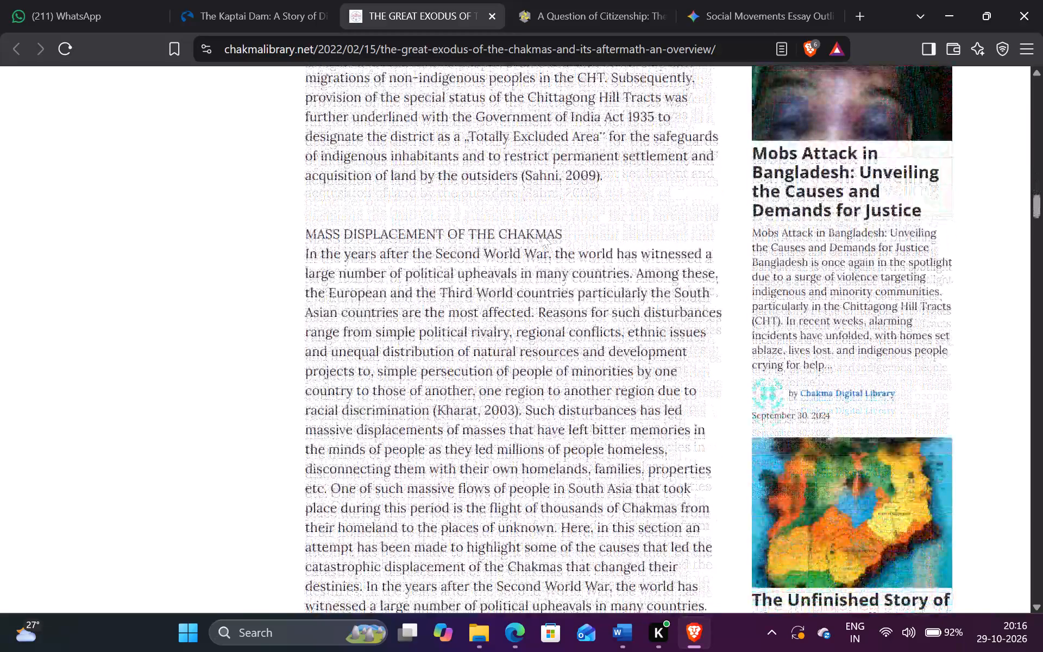
scroll(568, 176, "down", 1)
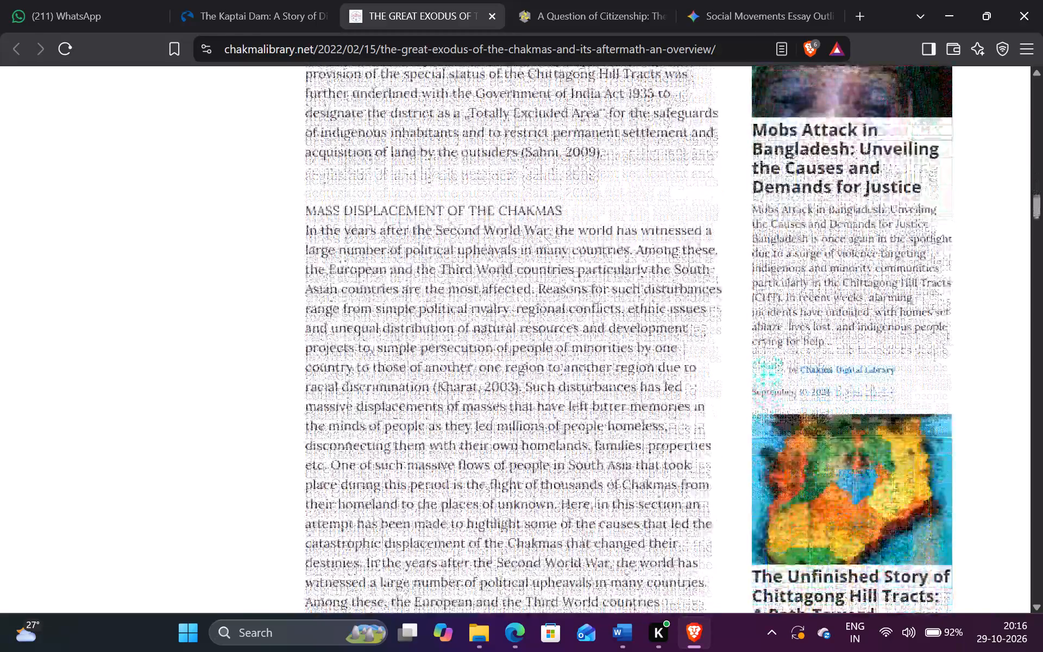
scroll(568, 176, "down", 2)
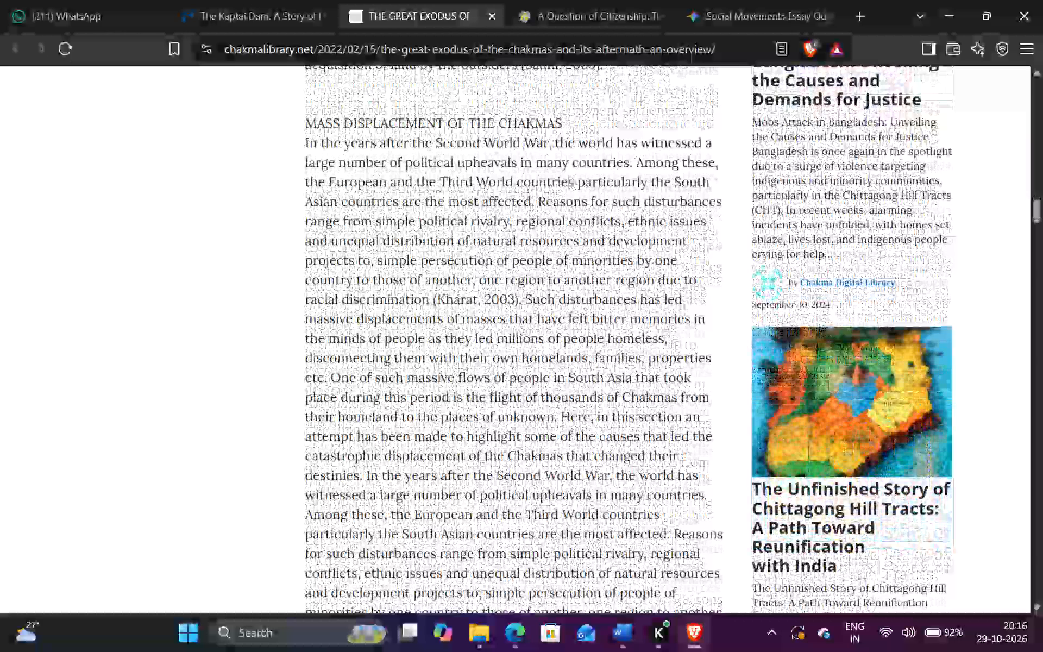
scroll(568, 176, "down", 1)
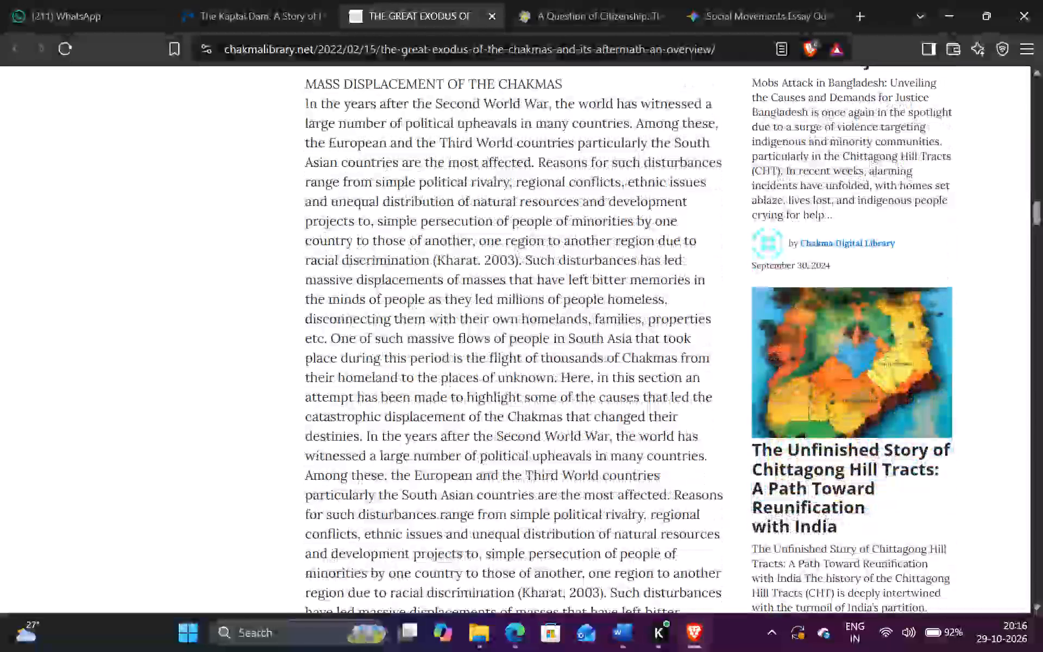
Open the Kaptai Dam article and skim its introduction up to The Jummas and the Chittagong Hill Tracts.
left_click(272, 28)
scroll(340, 294, "down", 2)
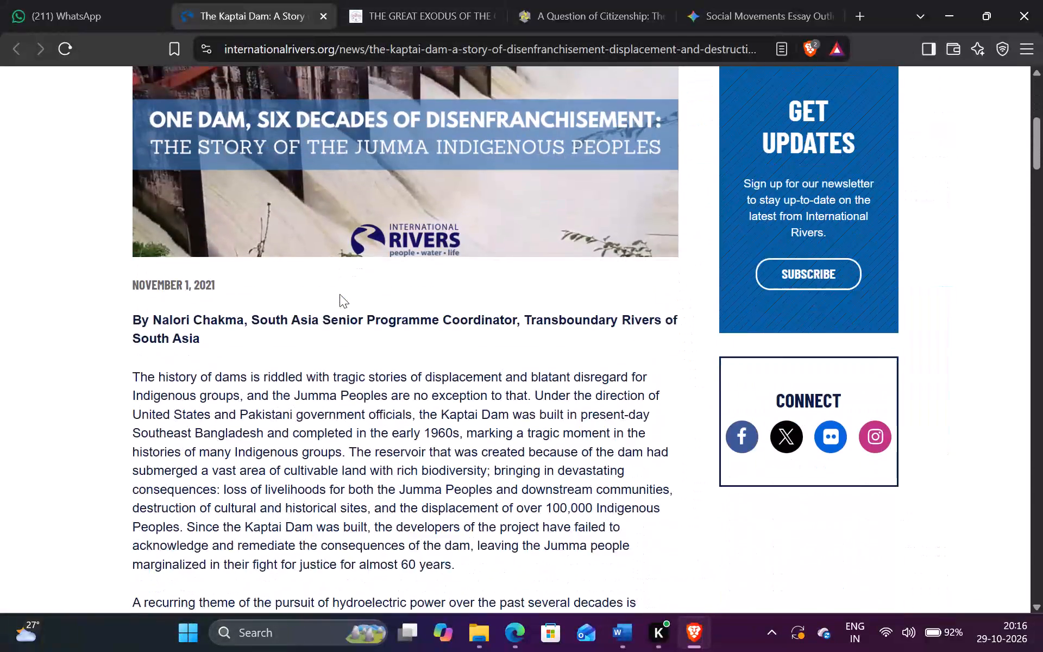
scroll(340, 294, "down", 3)
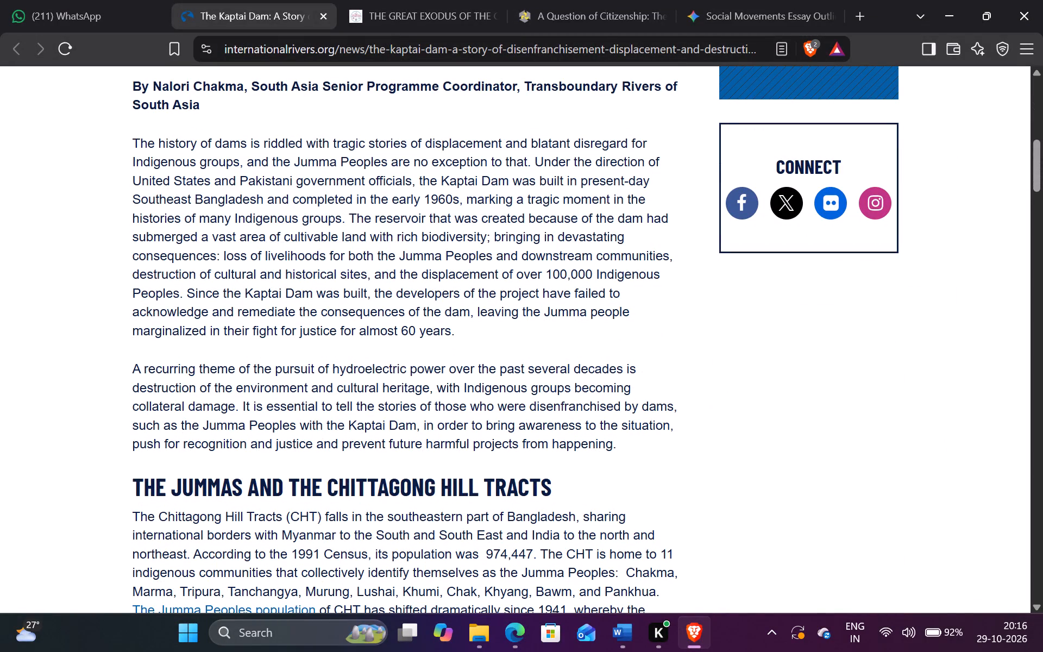
Move the Great Exodus article's browser tab after the A Question of Citizenship tab.
left_click_drag(461, 0, 590, 5)
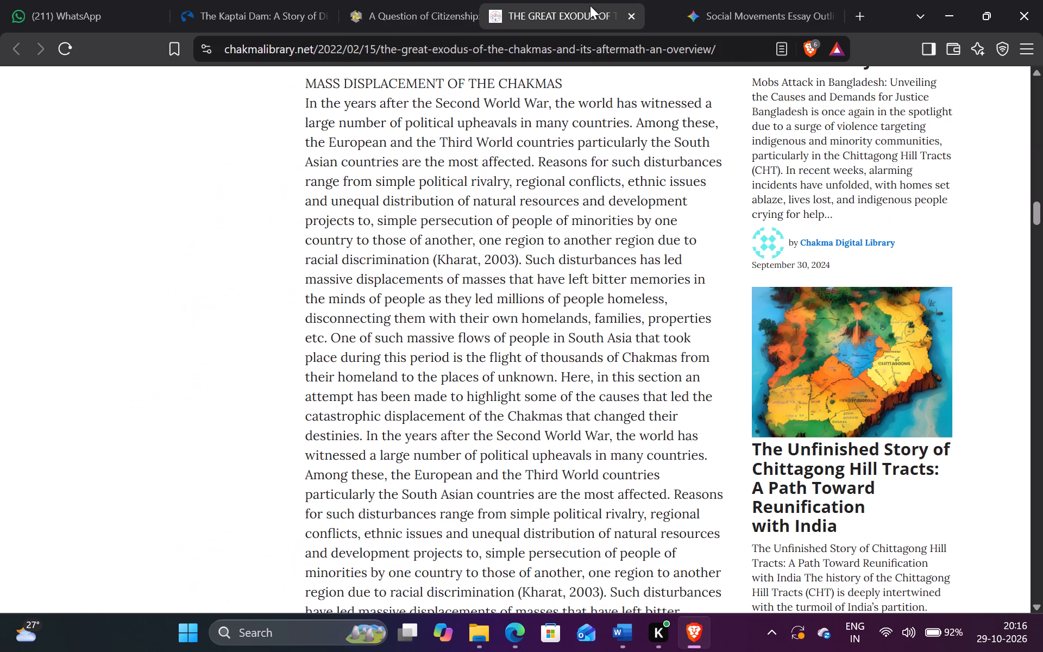
Read the Chakma-Hajong citizenship article's introduction, historical background and section on opposition to refugee settlement in Arunachal Pradesh.
left_click(406, 28)
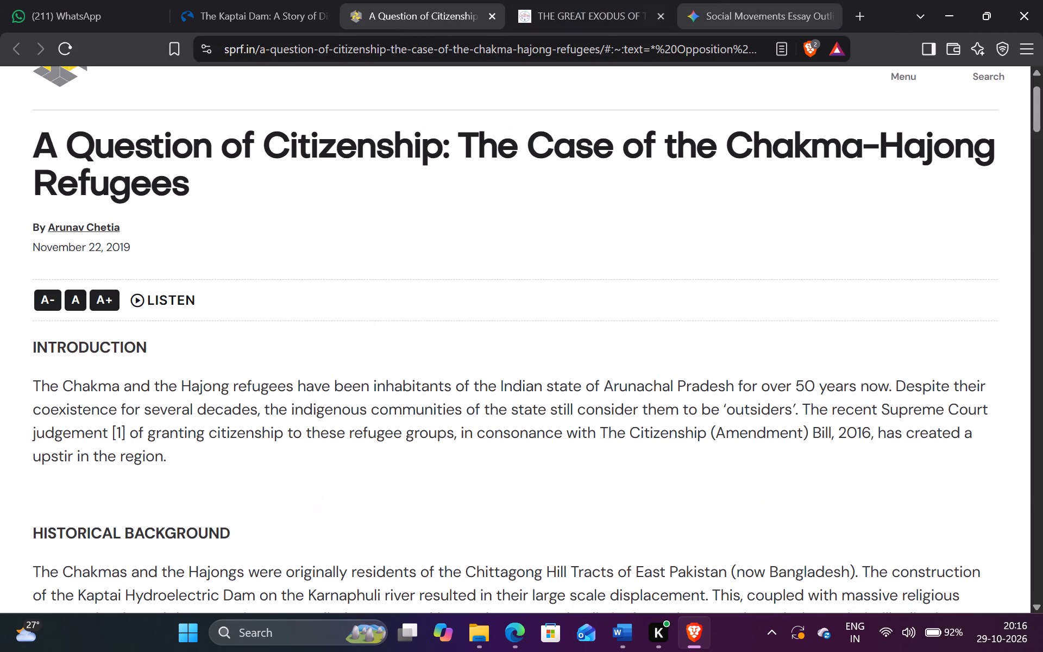
scroll(363, 306, "down", 2)
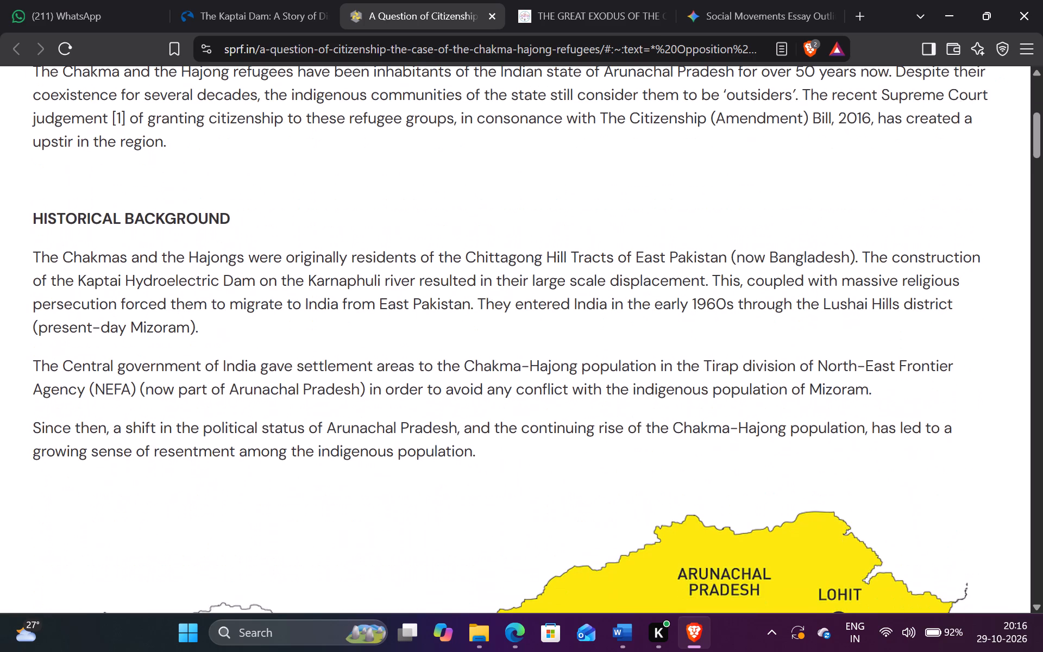
scroll(363, 306, "down", 4)
scroll(363, 306, "right", 2)
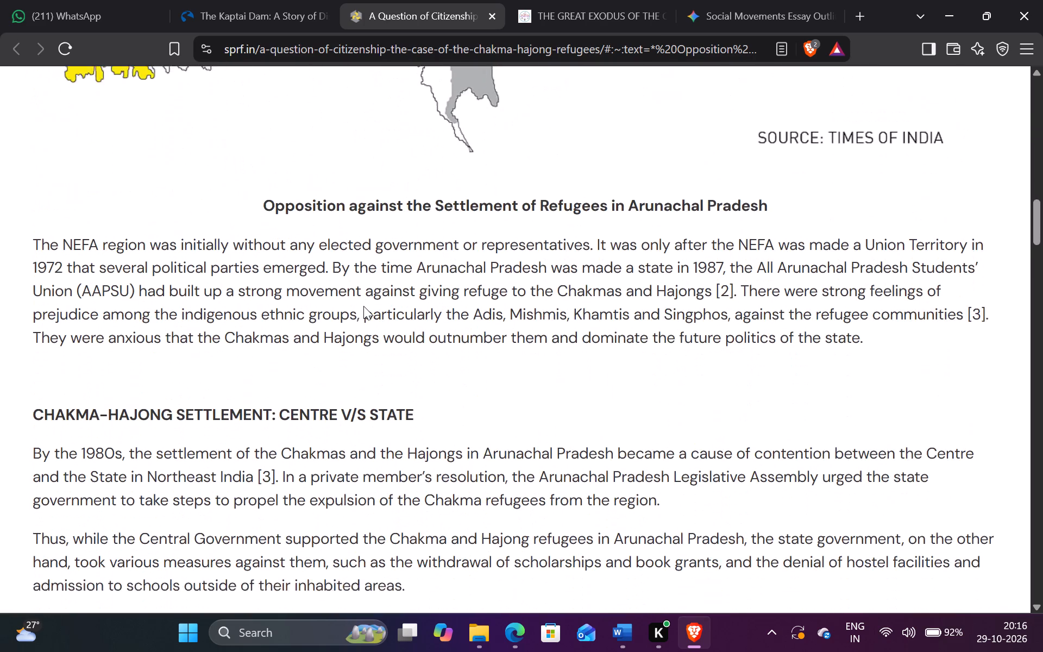
scroll(363, 306, "up", 2)
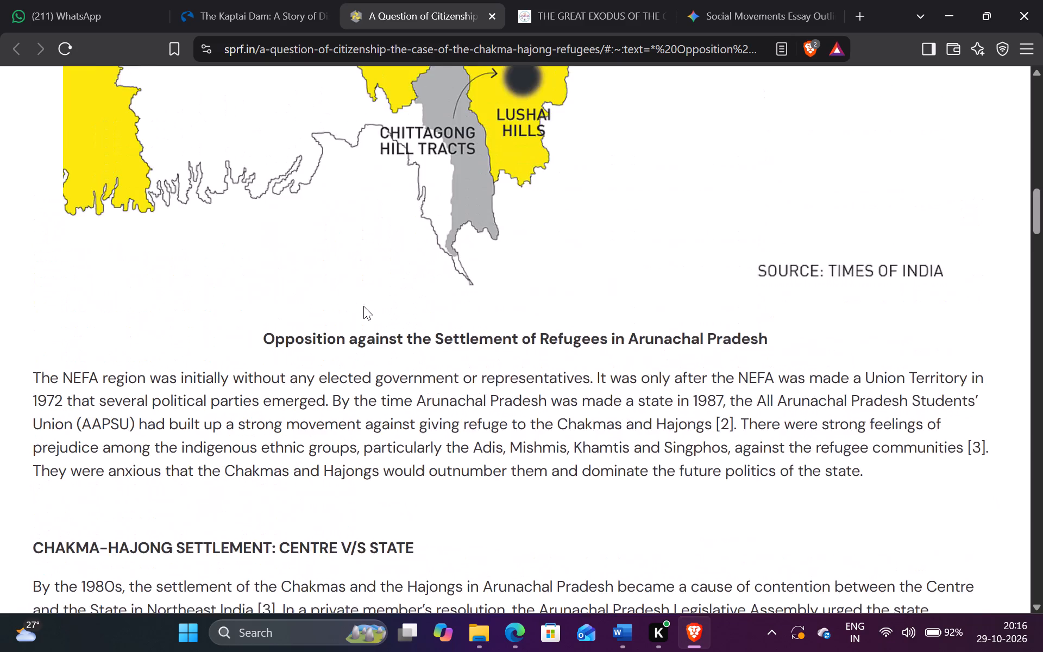
scroll(363, 306, "up", 8)
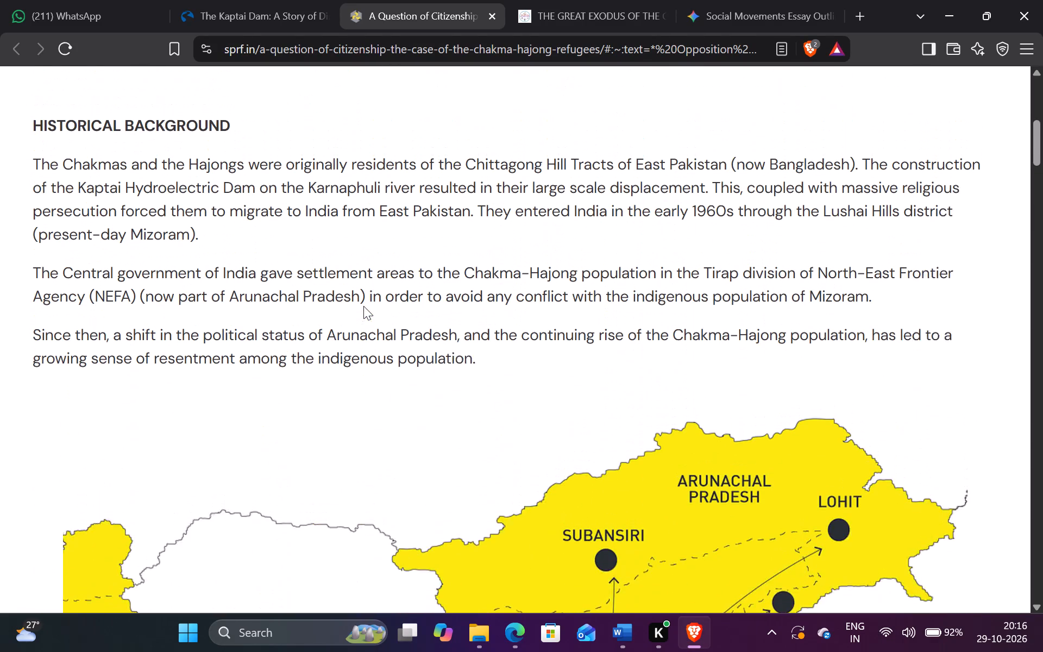
scroll(143, 200, "up", 2)
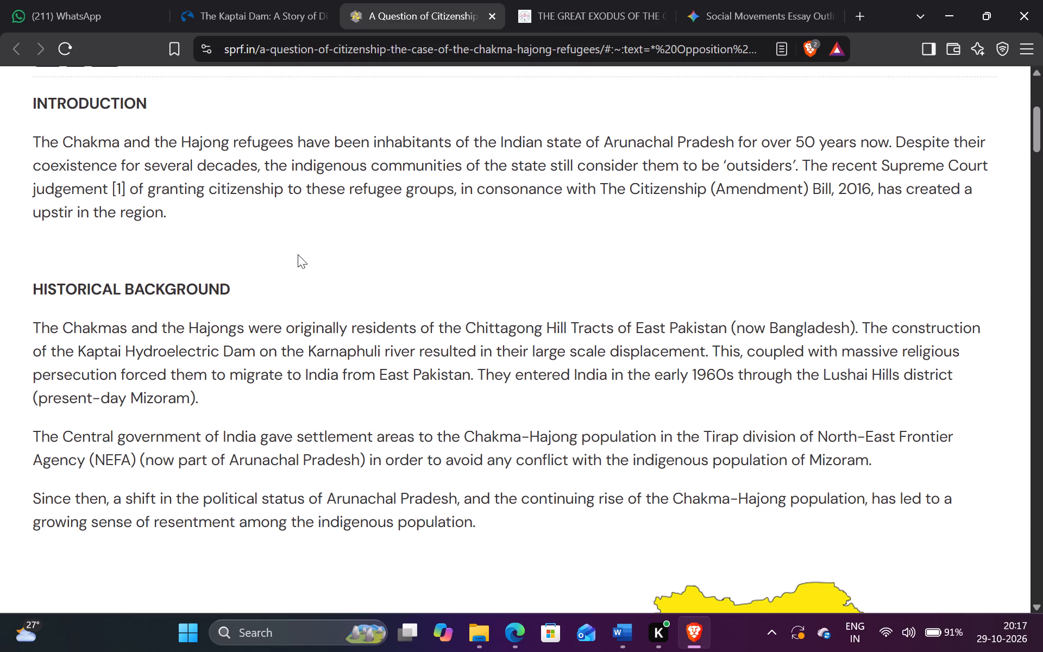
scroll(373, 254, "down", 2)
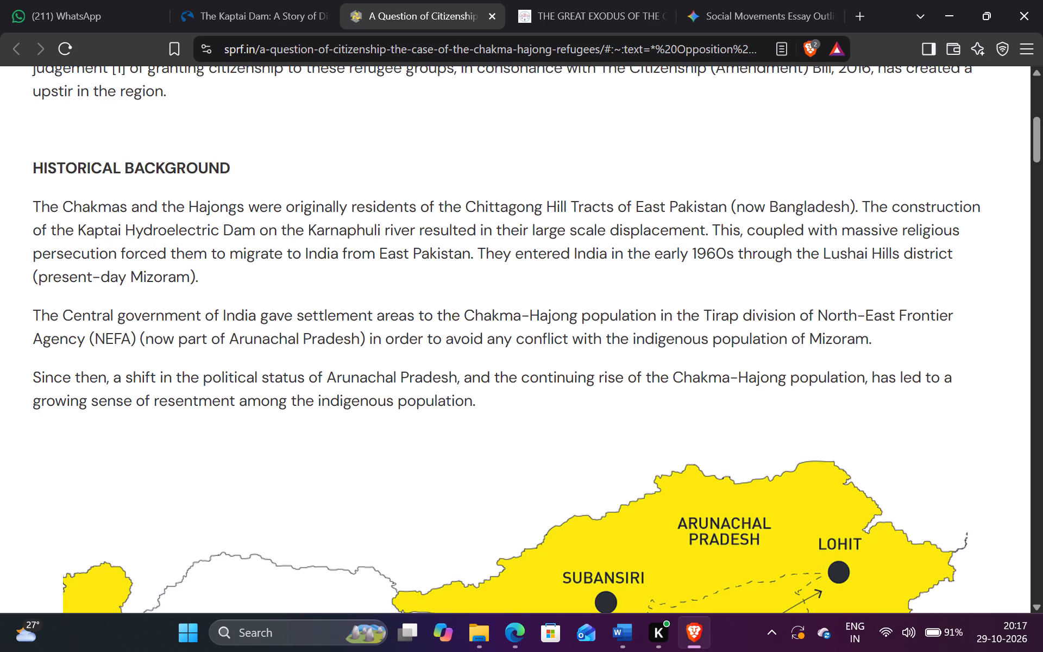
scroll(497, 327, "up", 2)
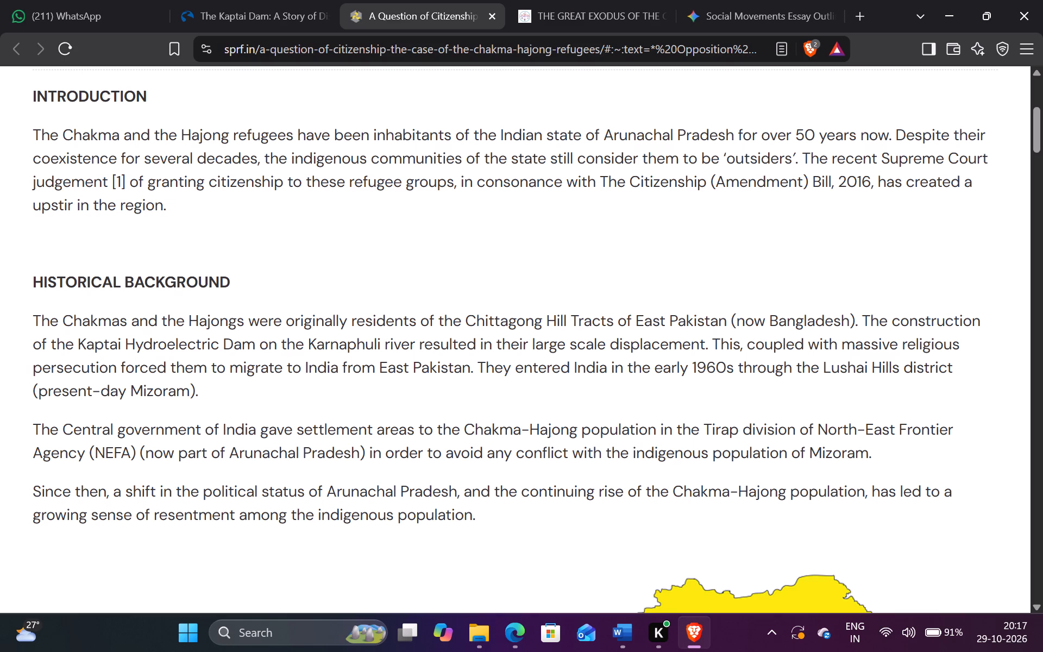
Copy the citizenship article's first two introduction sentences, from "The Chakma and the Hajong refugees" through "considered" outsiders, ending at ‘outsiders’.
left_click_drag(33, 129, 490, 146)
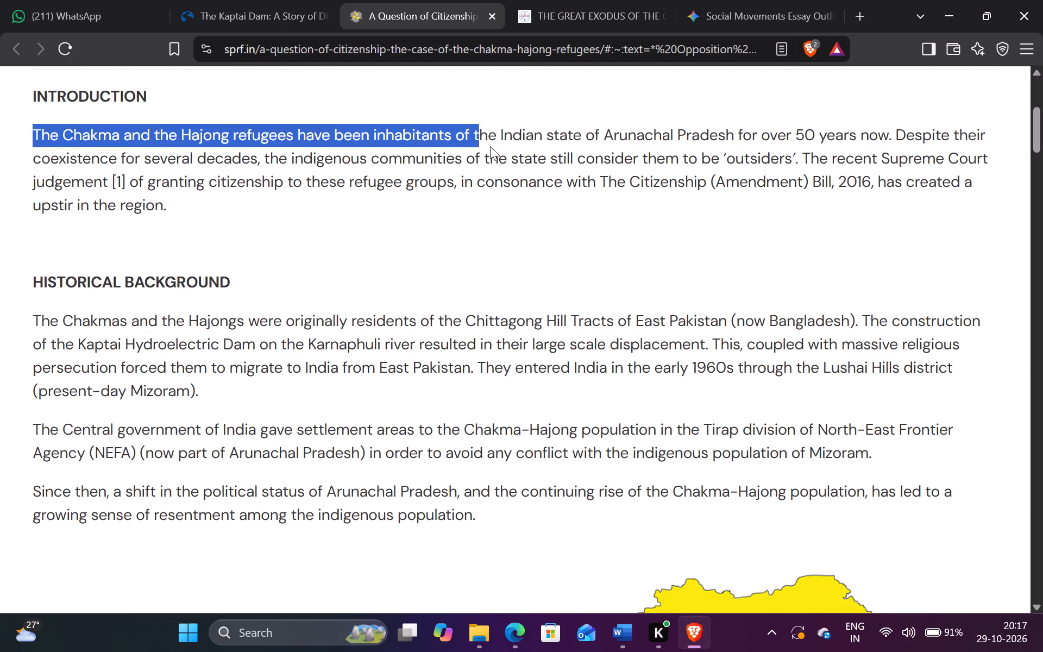
left_click_drag(490, 146, 869, 140)
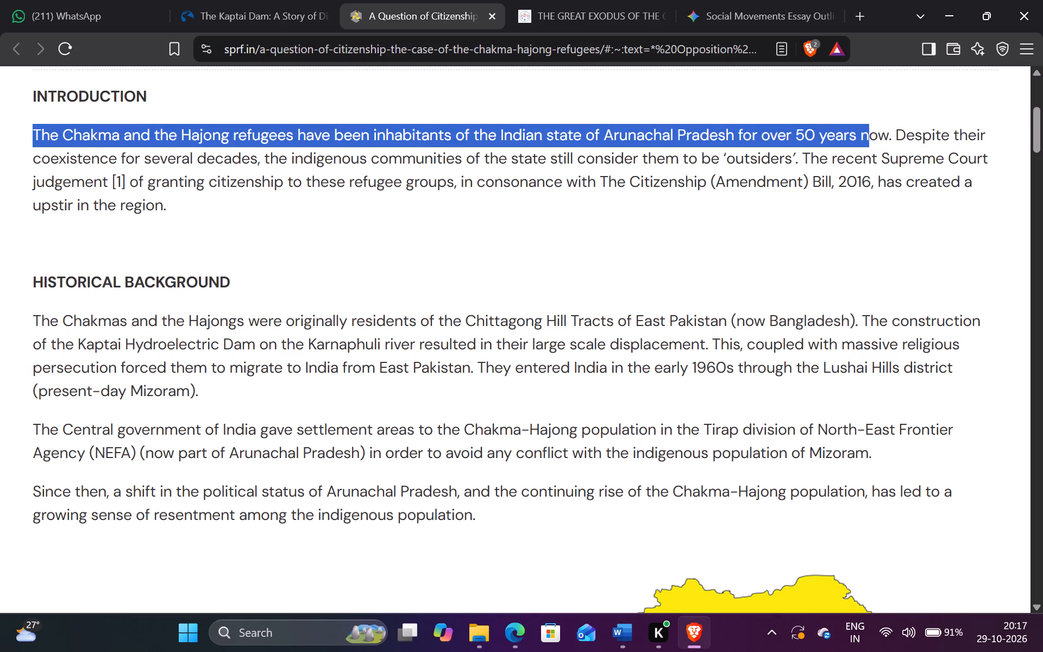
left_click_drag(869, 140, 885, 145)
left_click_drag(885, 145, 883, 145)
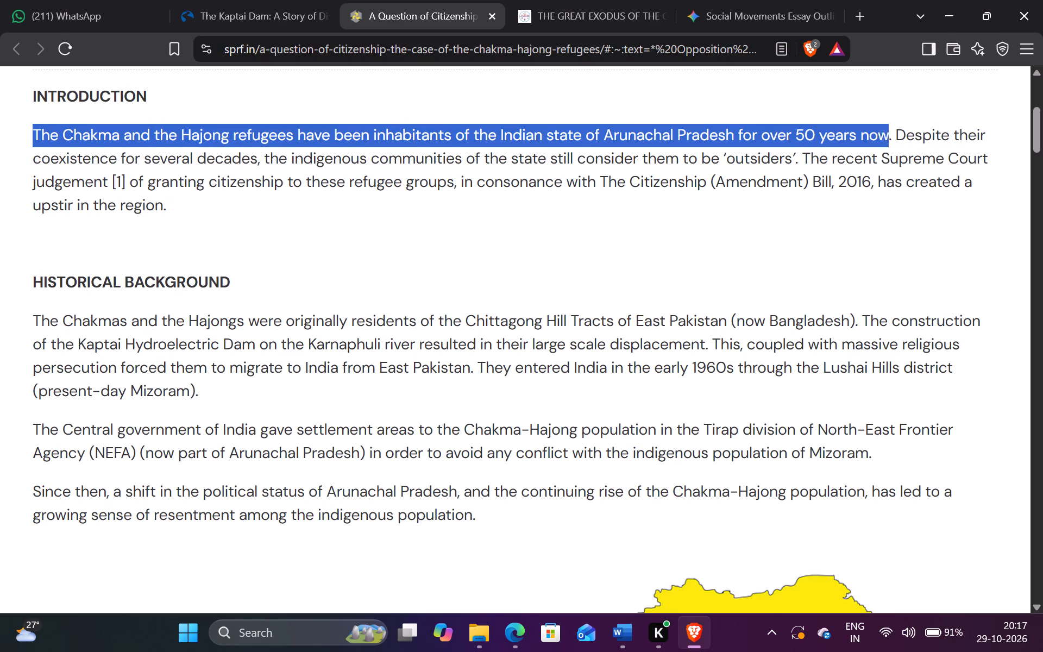
left_click_drag(883, 145, 807, 158)
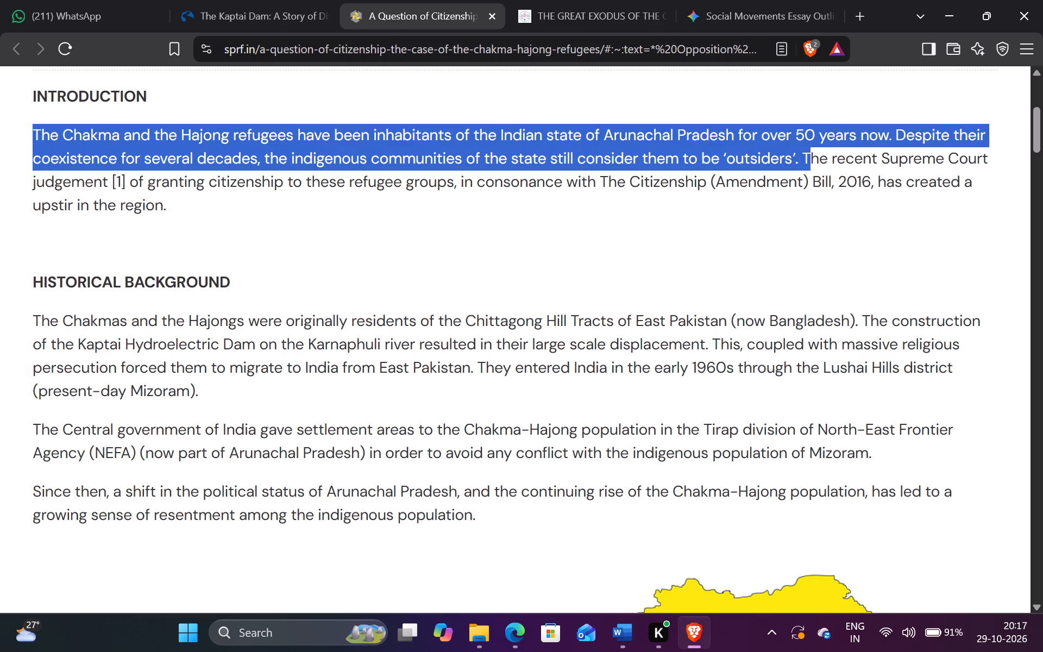
left_click_drag(807, 158, 797, 159)
key("ctrl+c")
In the Word document, paste the copied sentences as a new paragraph after the last (Chowdhury, 2020) citation, without the web page's formatting.
left_click(635, 632)
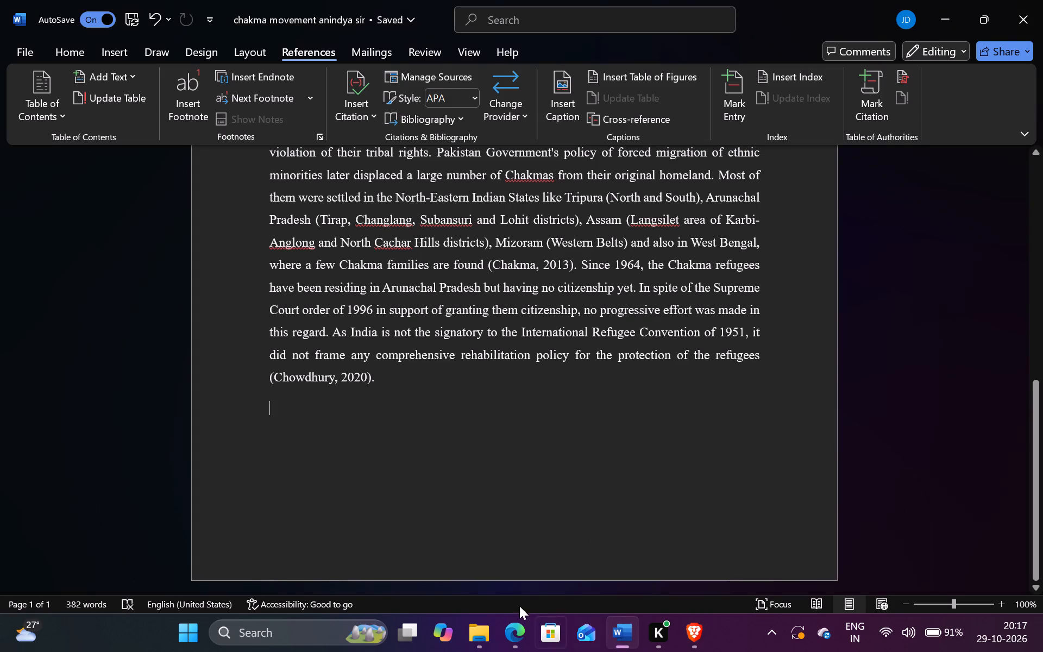
scroll(512, 368, "up", 1)
right_click(512, 368)
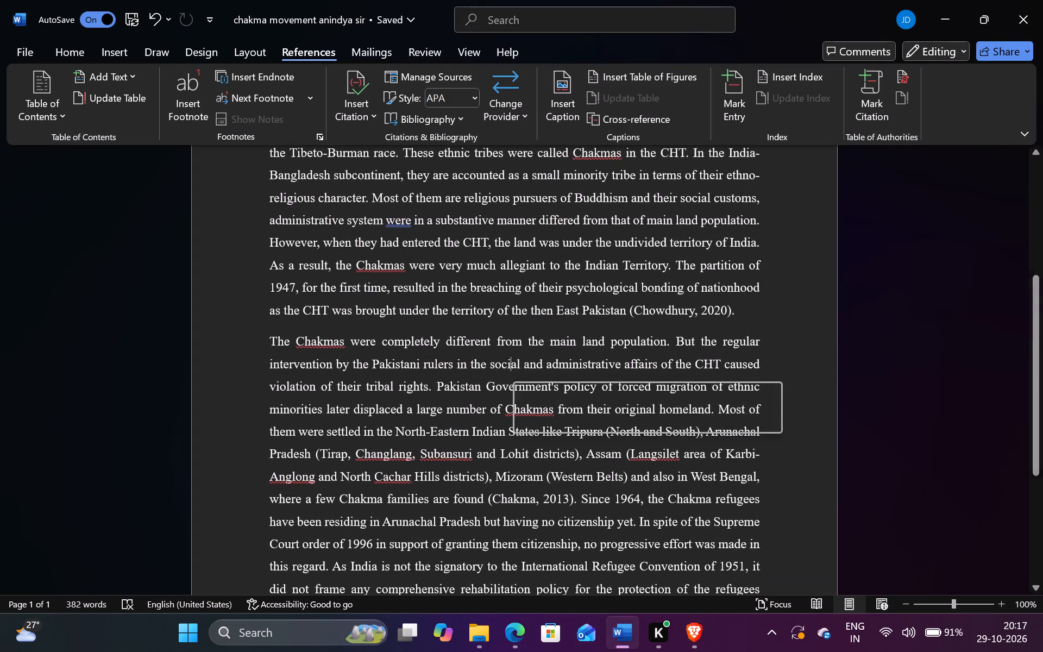
scroll(512, 368, "down", 1)
left_click(457, 370)
scroll(457, 370, "up", 1)
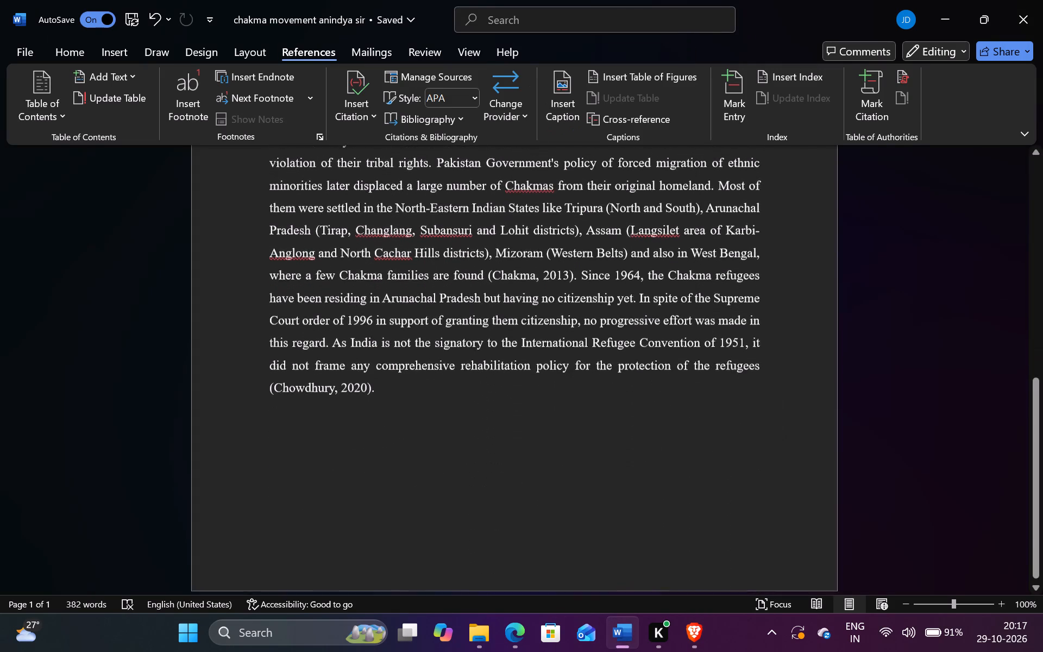
scroll(457, 370, "up", 1)
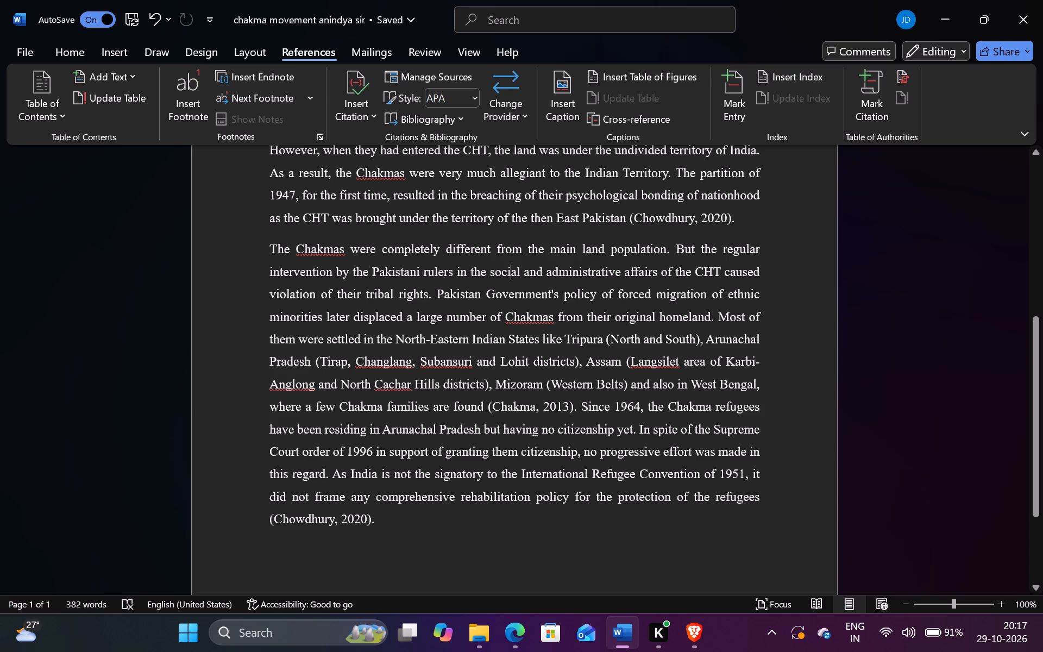
left_click(314, 555)
key("ctrl+v")
scroll(314, 555, "down", 1)
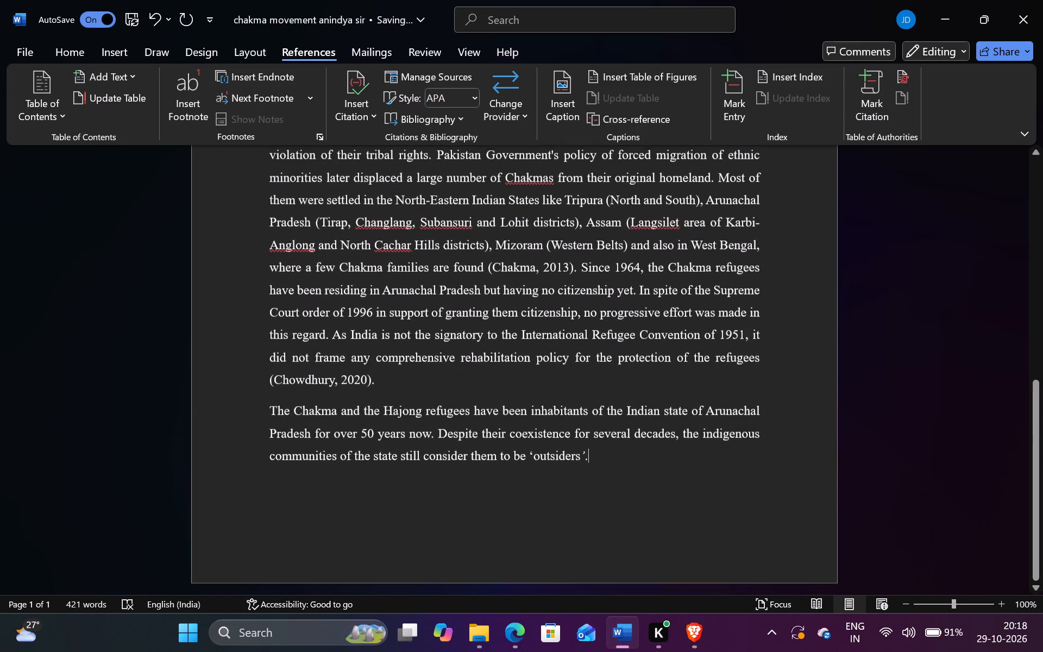
scroll(314, 555, "down", 1)
left_click(613, 479)
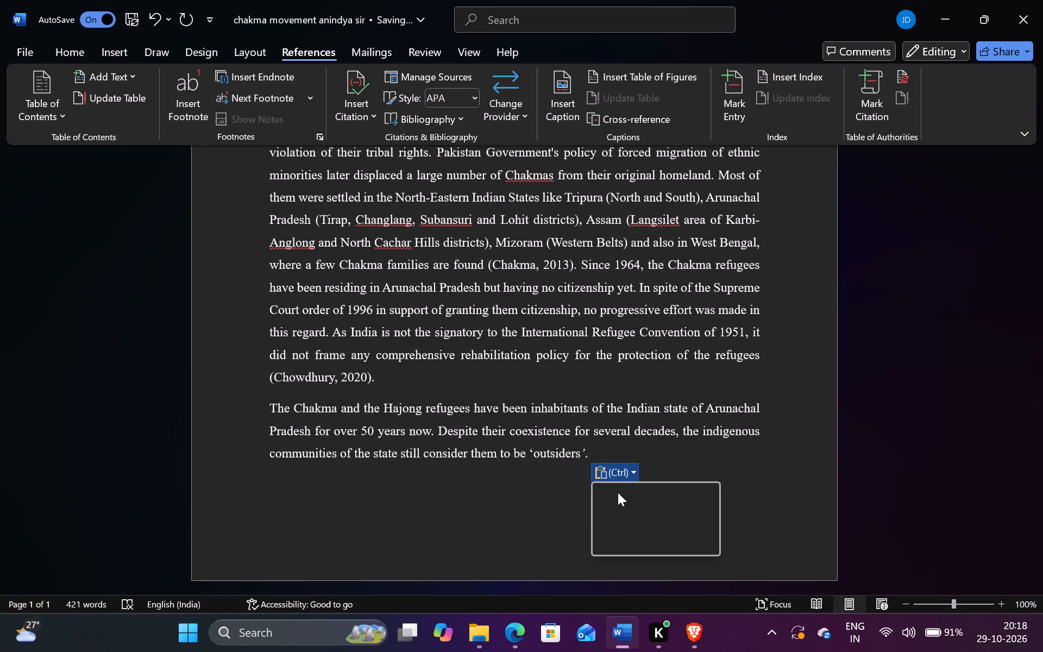
left_click(648, 509)
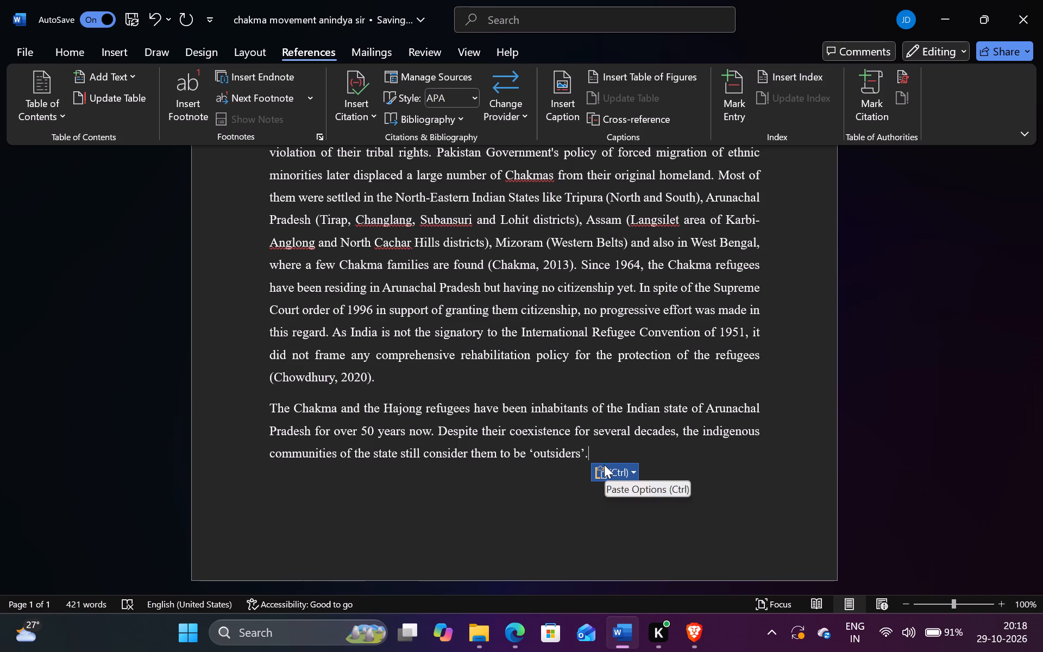
left_click(561, 480)
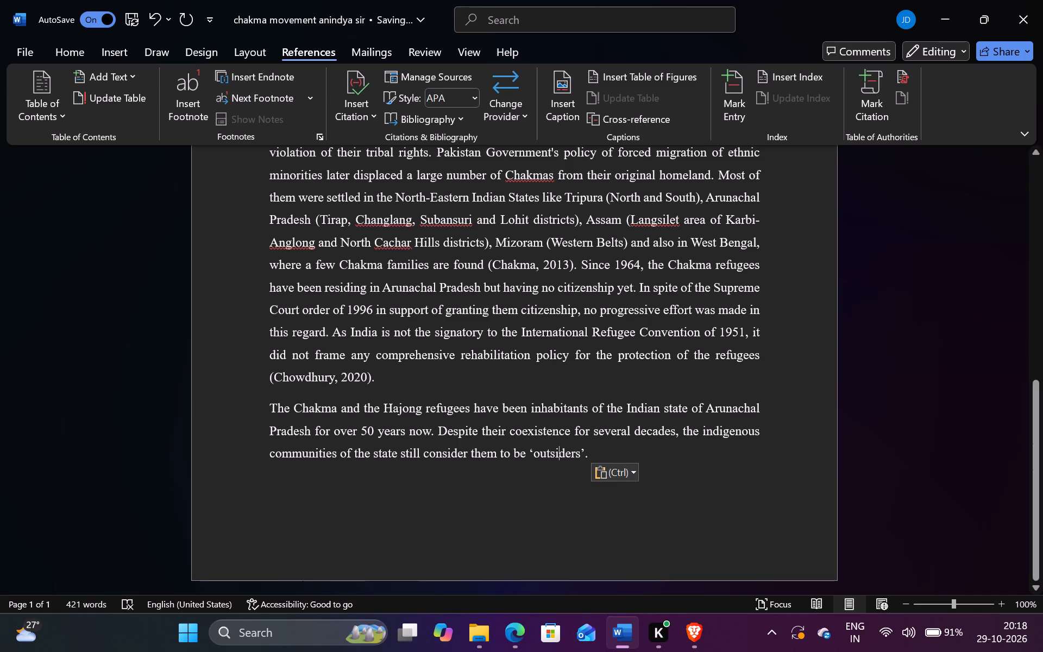
Back in the browser article's Historical Background, copy the two sentences from "The construction of the Kaptai Hydroelectric Dam" through "from East Pakistan.".
left_click(699, 629)
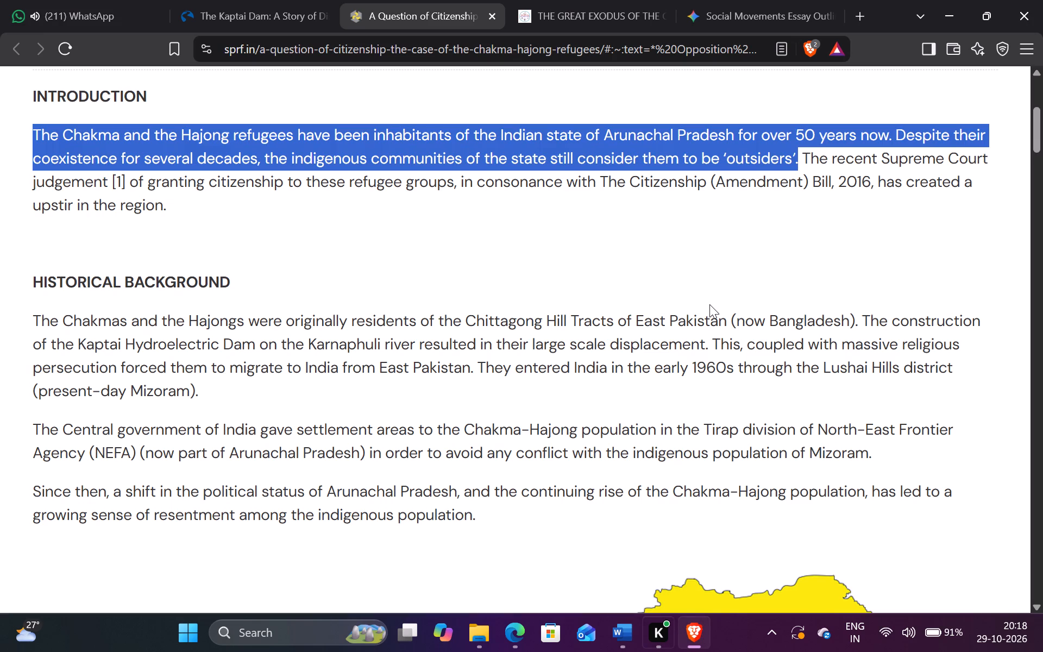
scroll(709, 304, "down", 1)
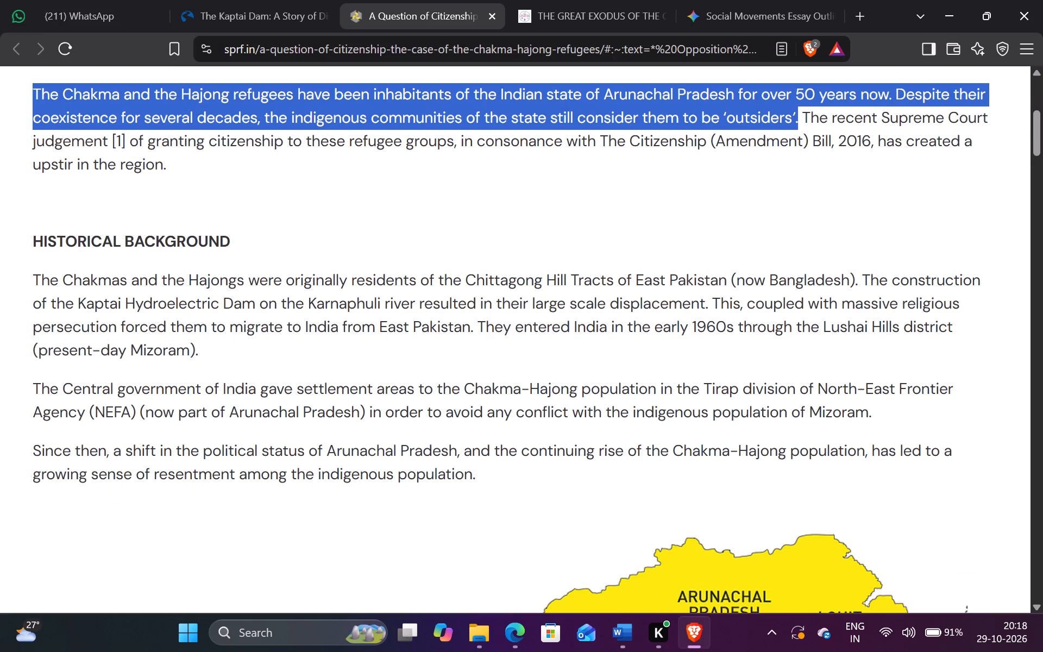
left_click_drag(868, 278, 883, 290)
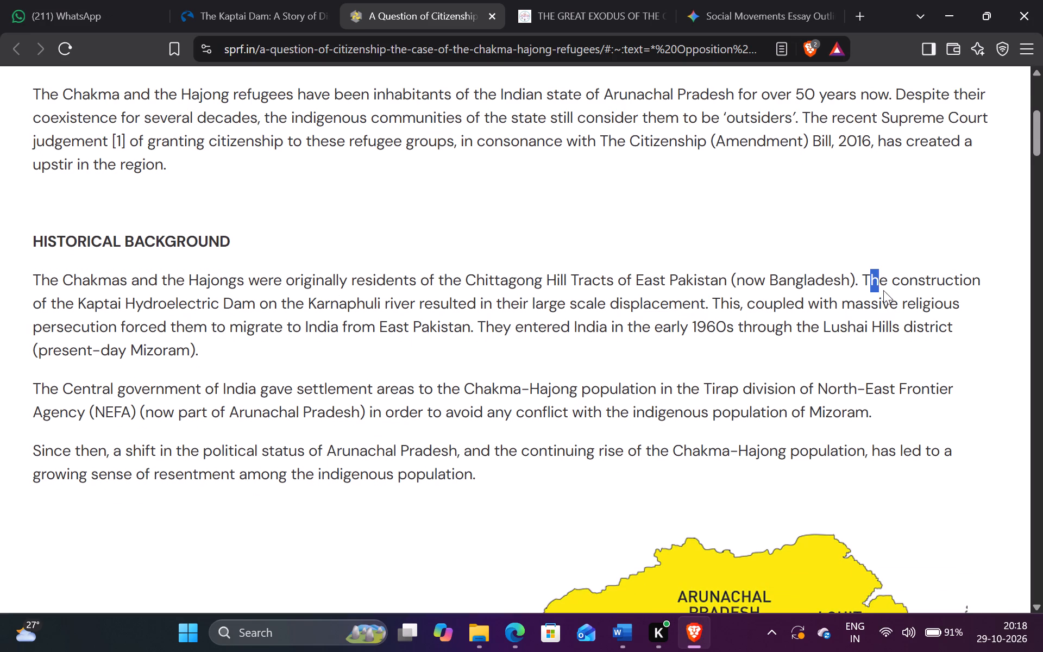
left_click_drag(883, 290, 886, 292)
left_click_drag(846, 240, 876, 293)
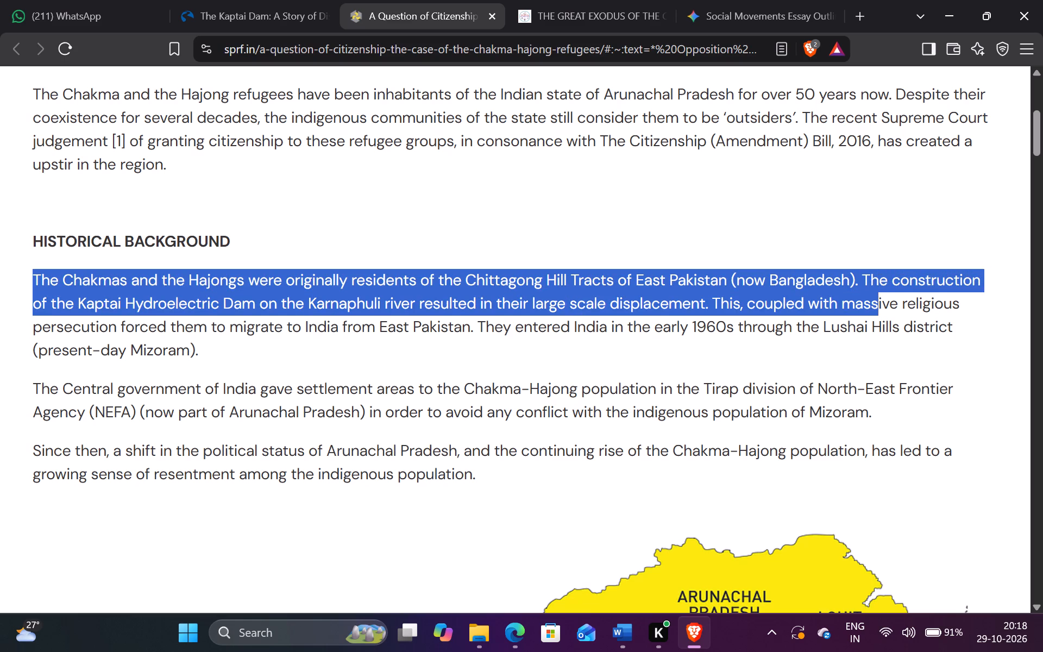
left_click_drag(876, 293, 839, 253)
left_click_drag(839, 253, 786, 237)
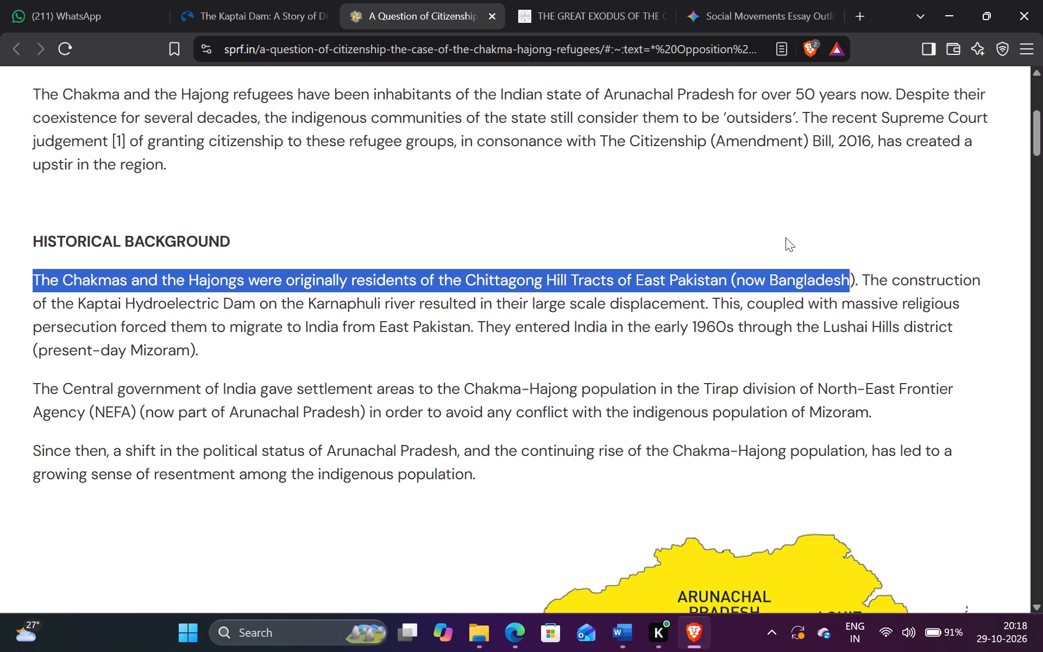
left_click(786, 237)
left_click_drag(862, 268, 712, 333)
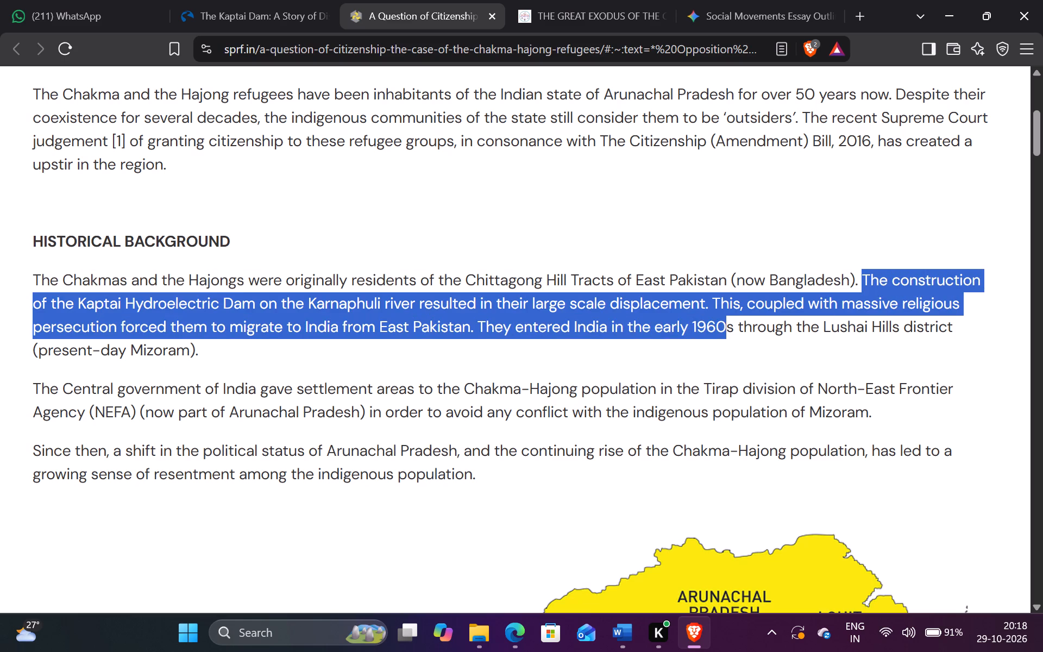
left_click_drag(712, 333, 602, 304)
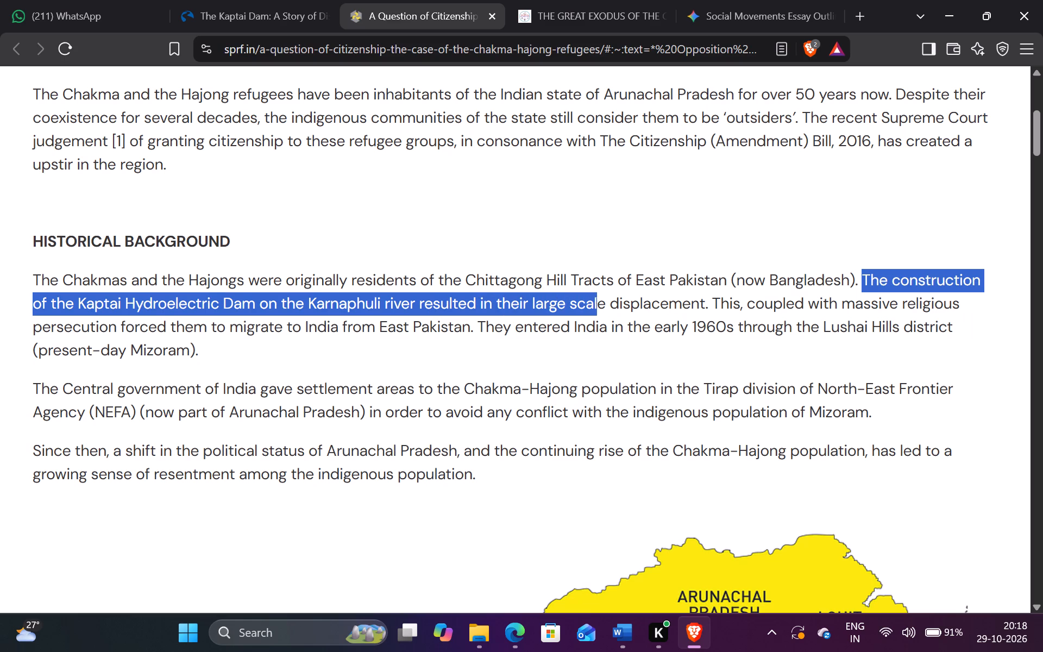
left_click_drag(602, 304, 929, 300)
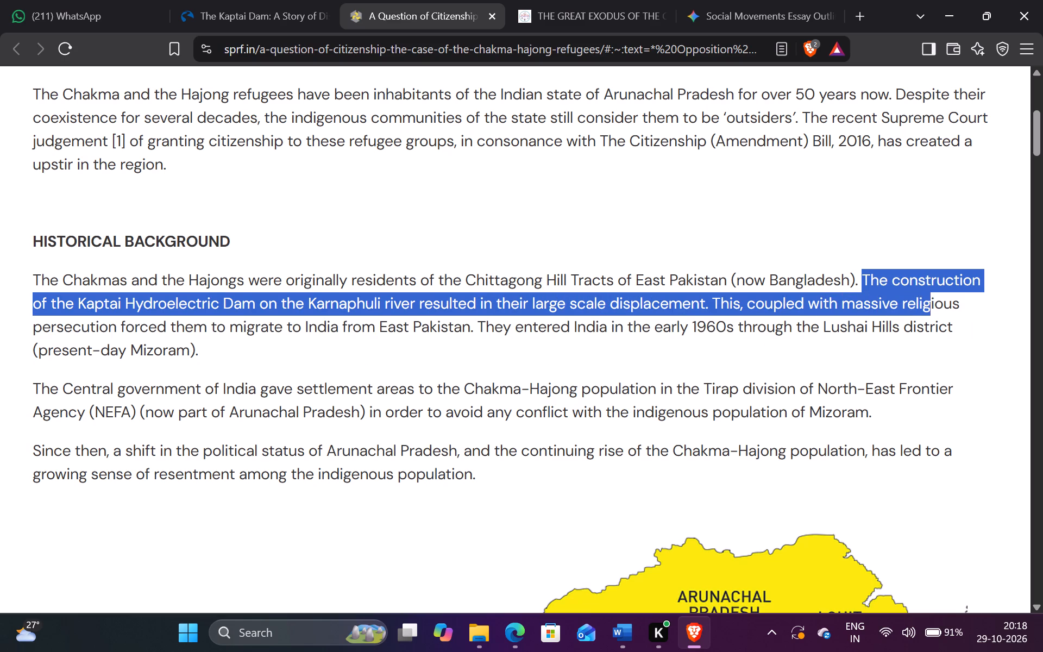
left_click_drag(929, 300, 416, 366)
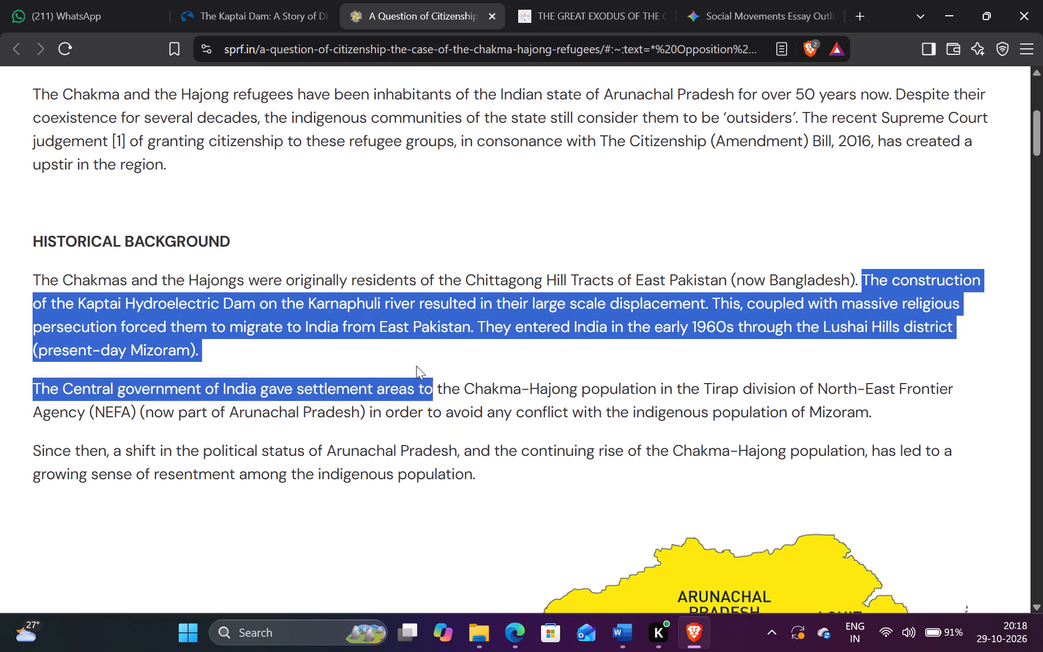
left_click_drag(416, 366, 348, 329)
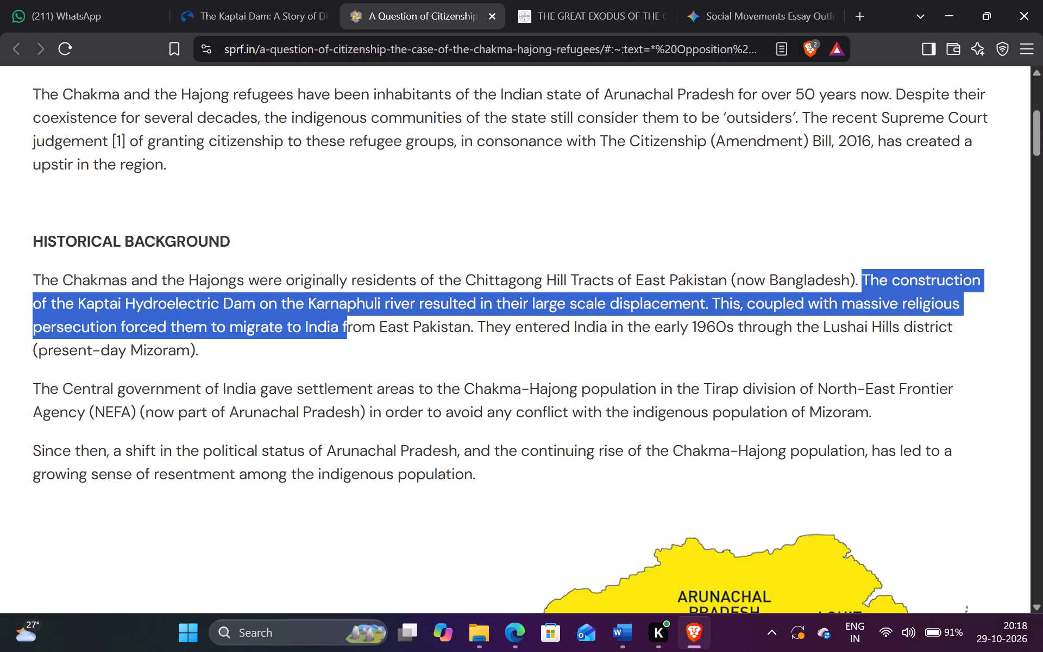
left_click_drag(348, 329, 472, 328)
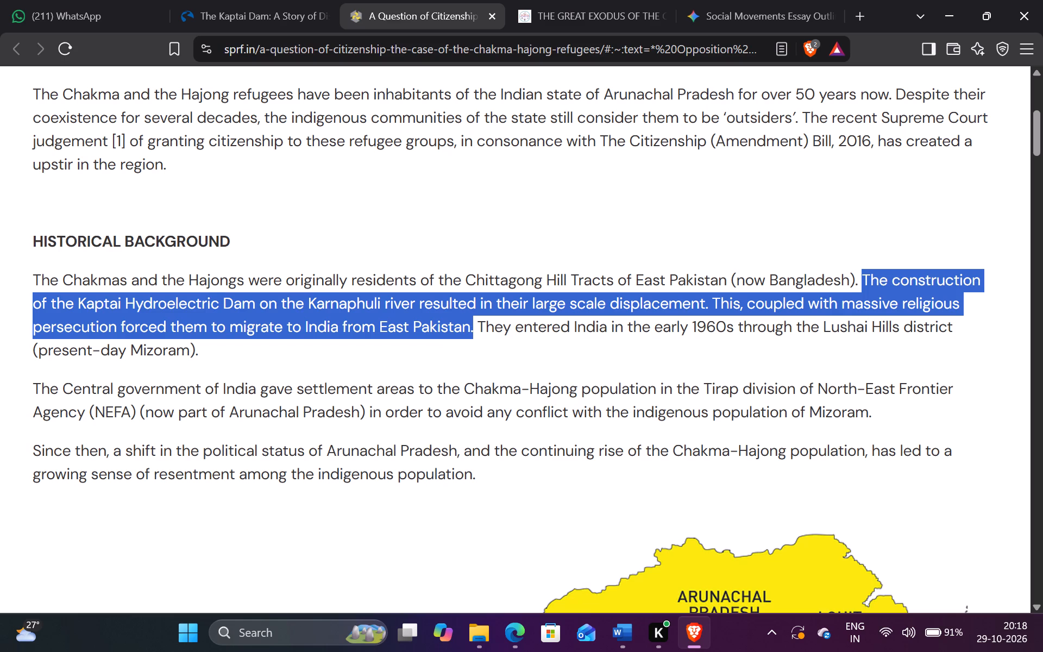
key("ctrl+c")
In the Word document, paste the copied Kaptai Dam sentences after ‘outsiders’ in the last paragraph, separated by a space.
left_click(637, 636)
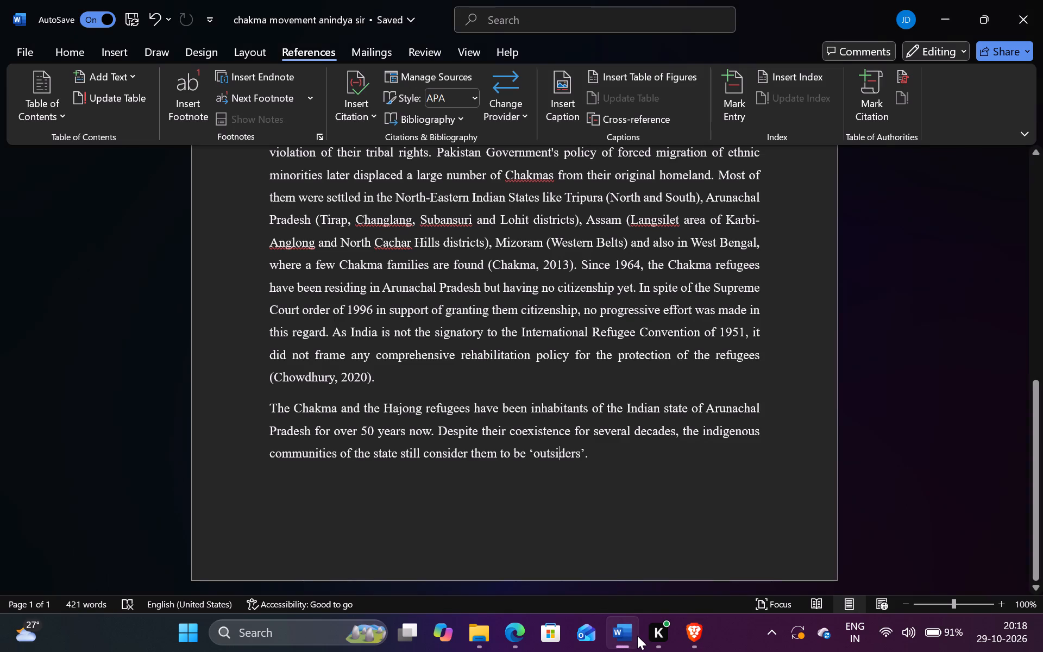
left_click(604, 447)
key("space")
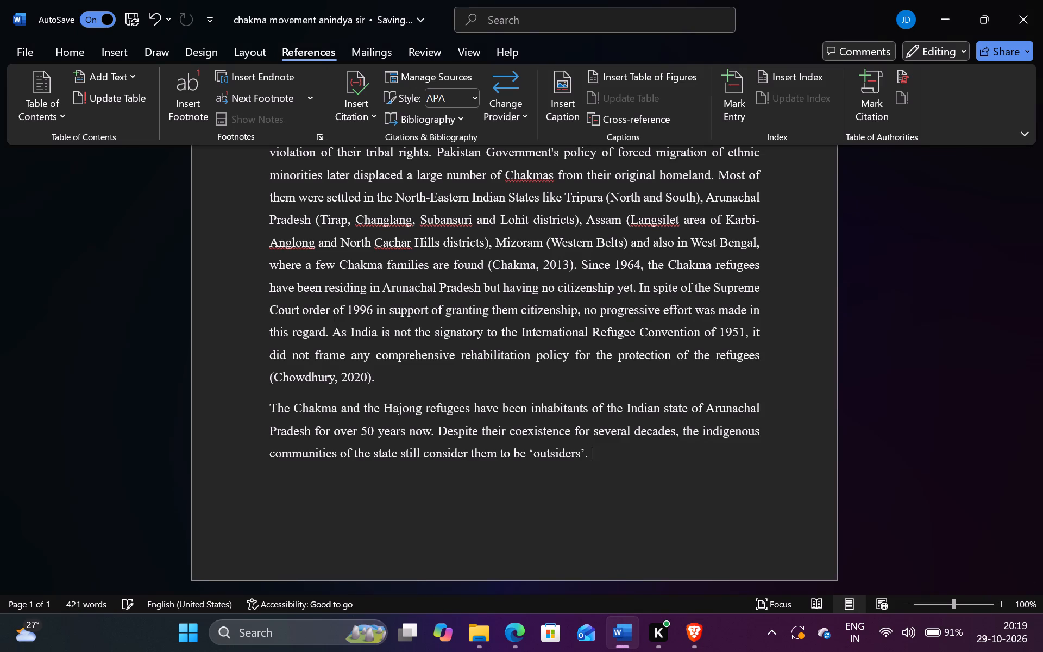
key("ctrl+v")
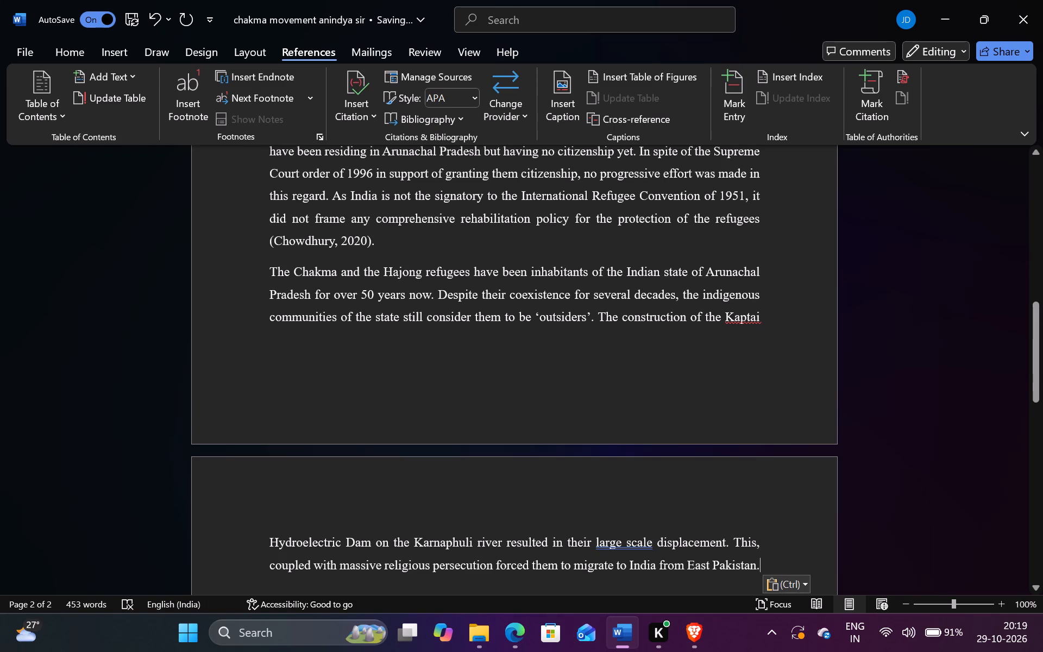
scroll(566, 492, "up", 1)
scroll(566, 492, "down", 1)
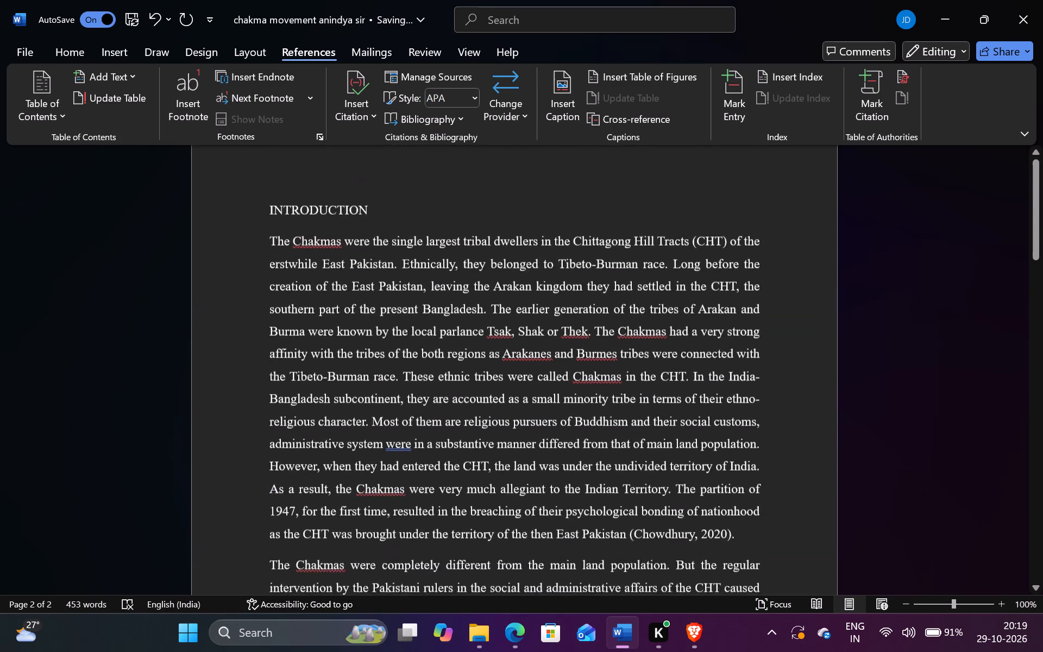
scroll(566, 492, "down", 1)
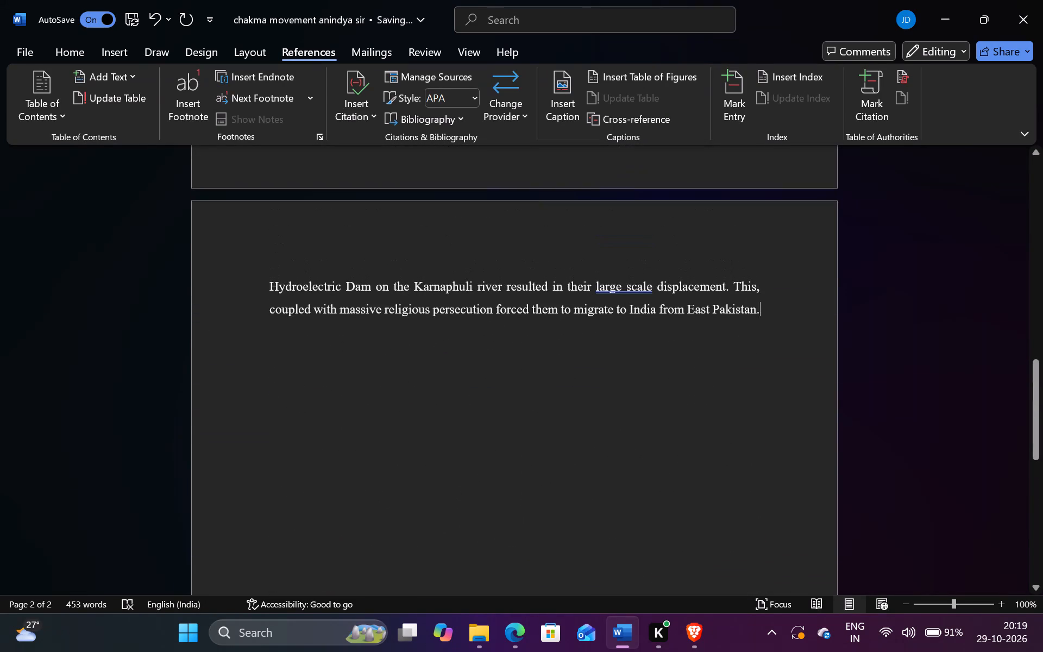
Back in the browser, read the citizenship article's Historical Background, Opposition against the Settlement of Refugees and Centre v/s State sections for further usable text.
scroll(566, 492, "up", 1)
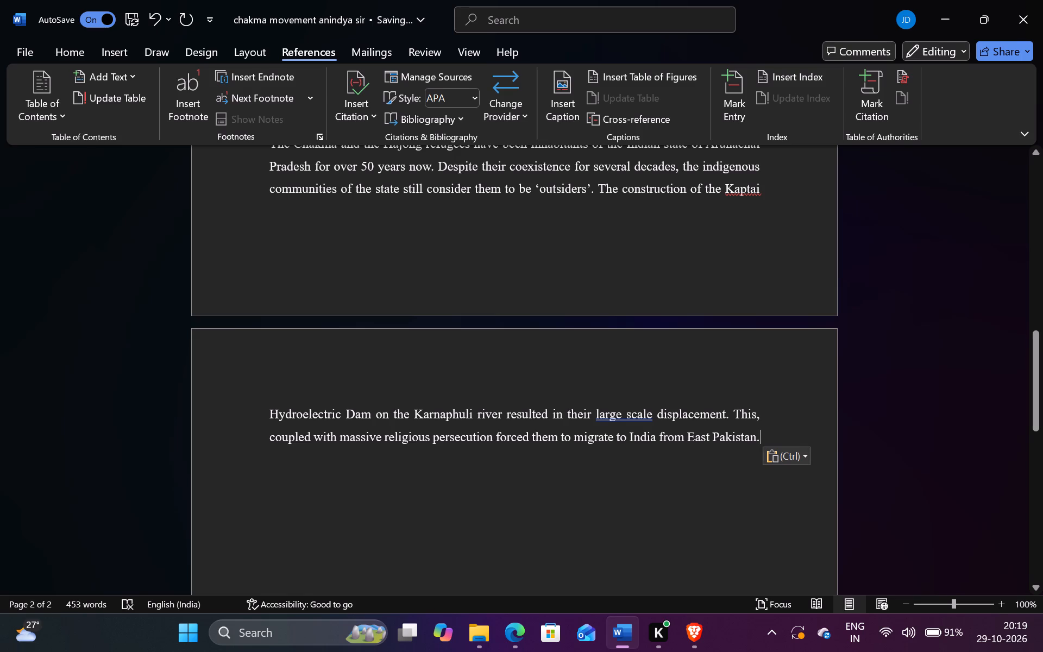
left_click(683, 640)
left_click(377, 466)
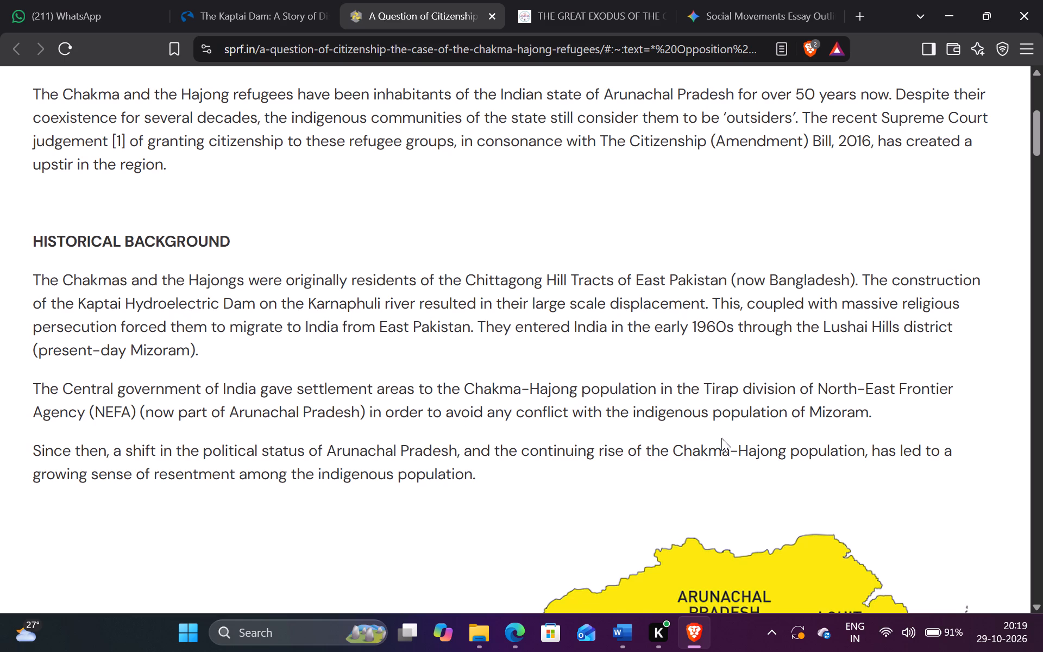
scroll(510, 471, "down", 3)
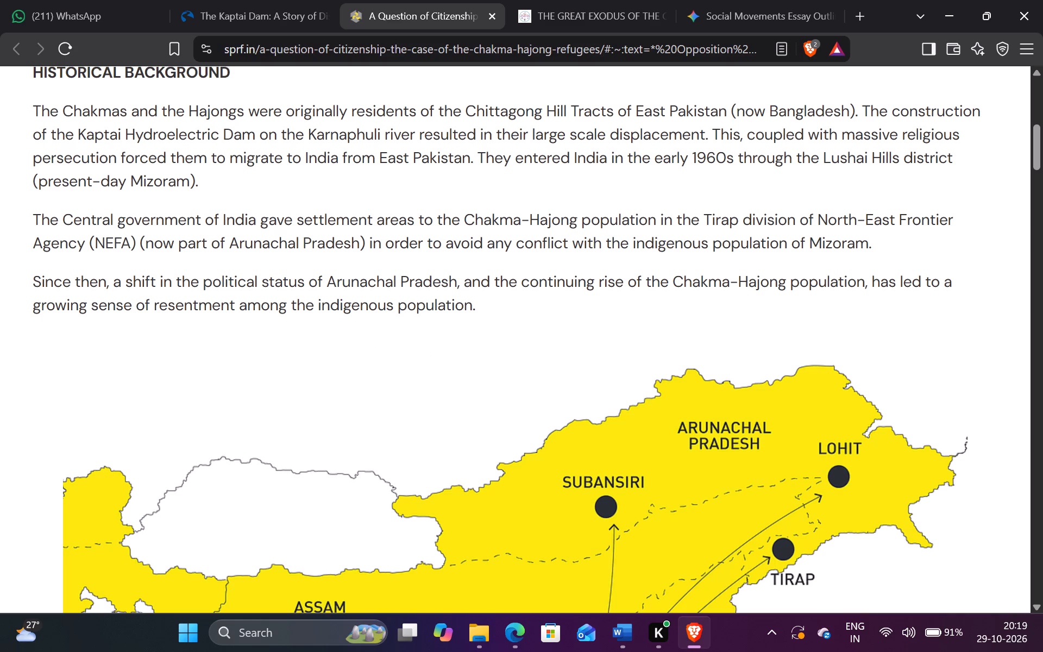
scroll(471, 316, "down", 4)
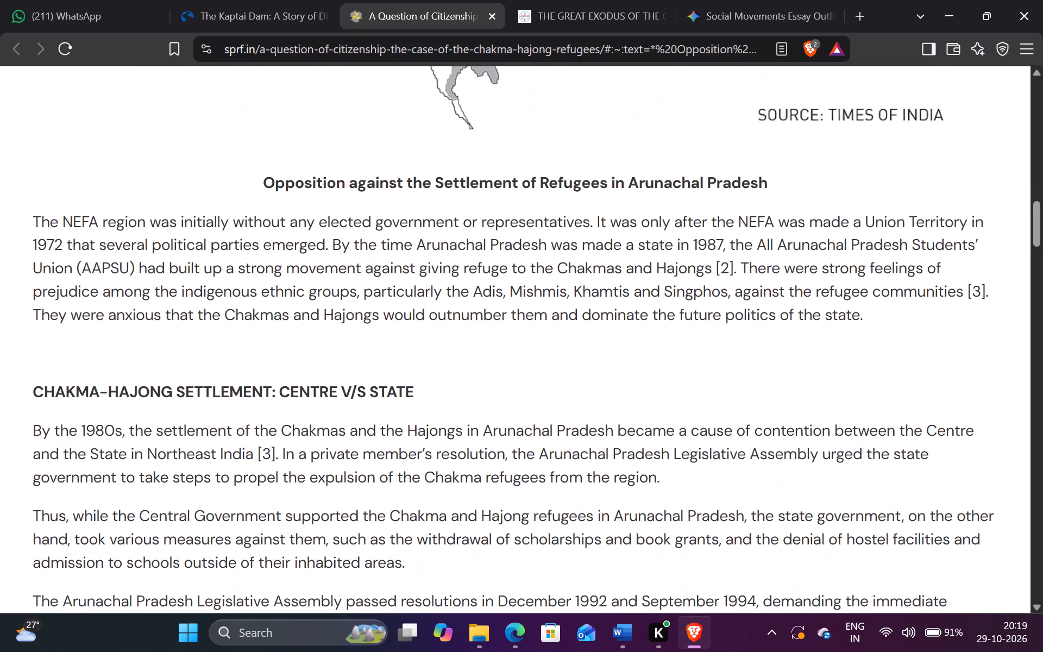
scroll(471, 316, "right", 1)
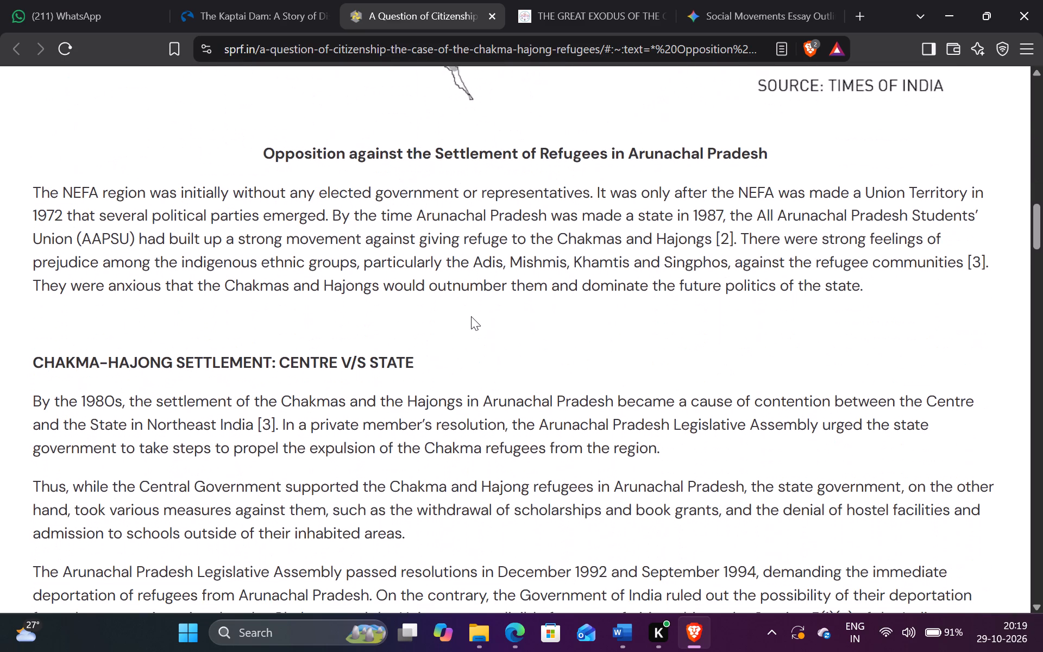
scroll(471, 316, "down", 1)
scroll(471, 316, "up", 1)
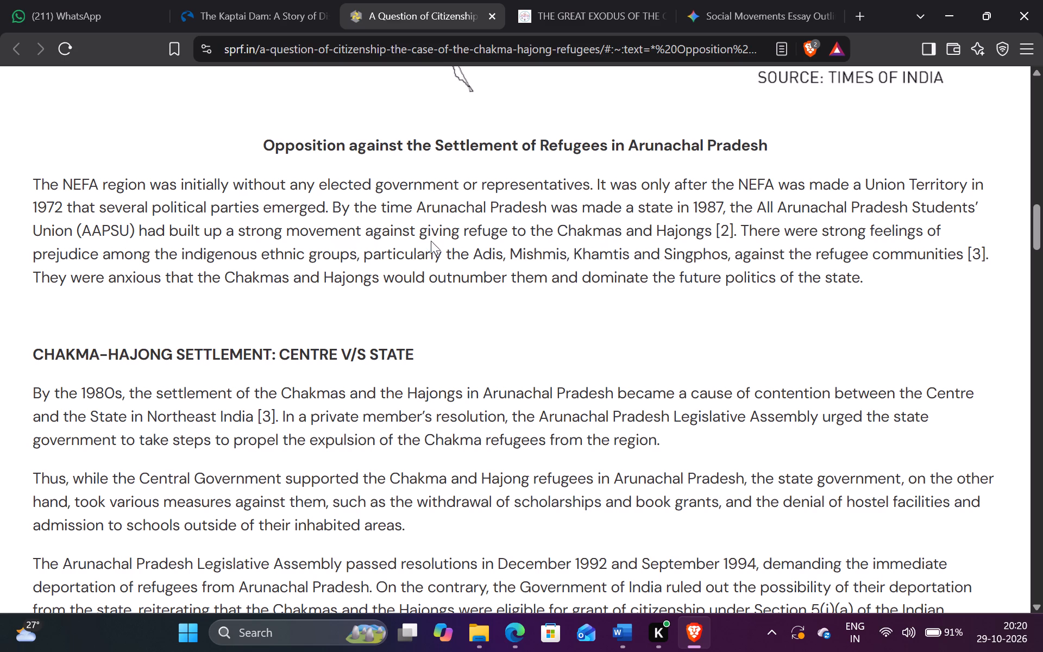
left_click(612, 625)
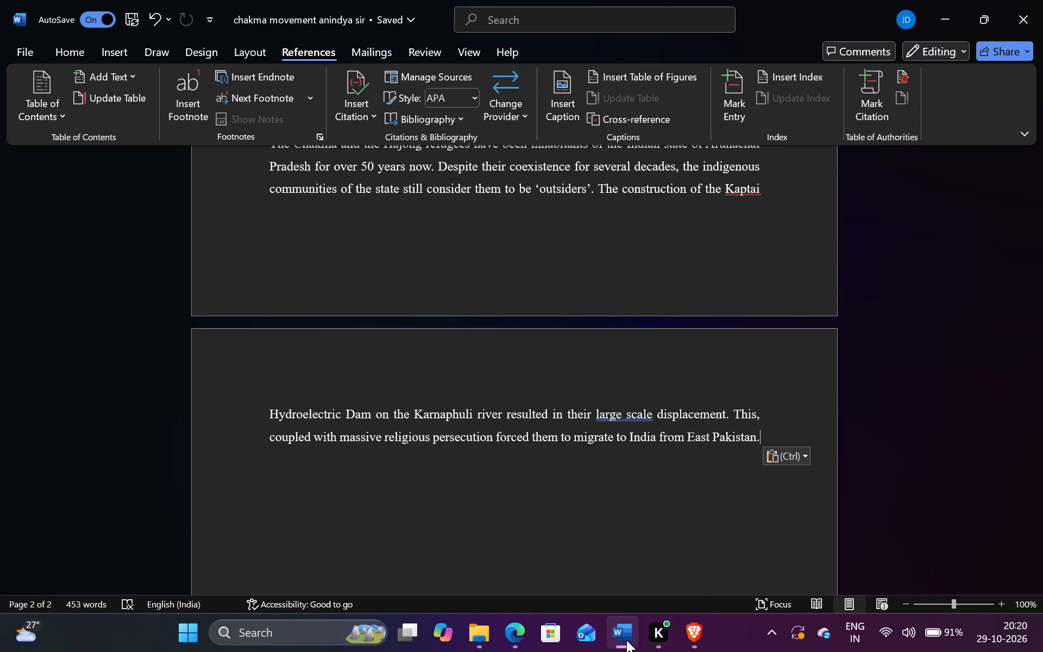
left_click(699, 629)
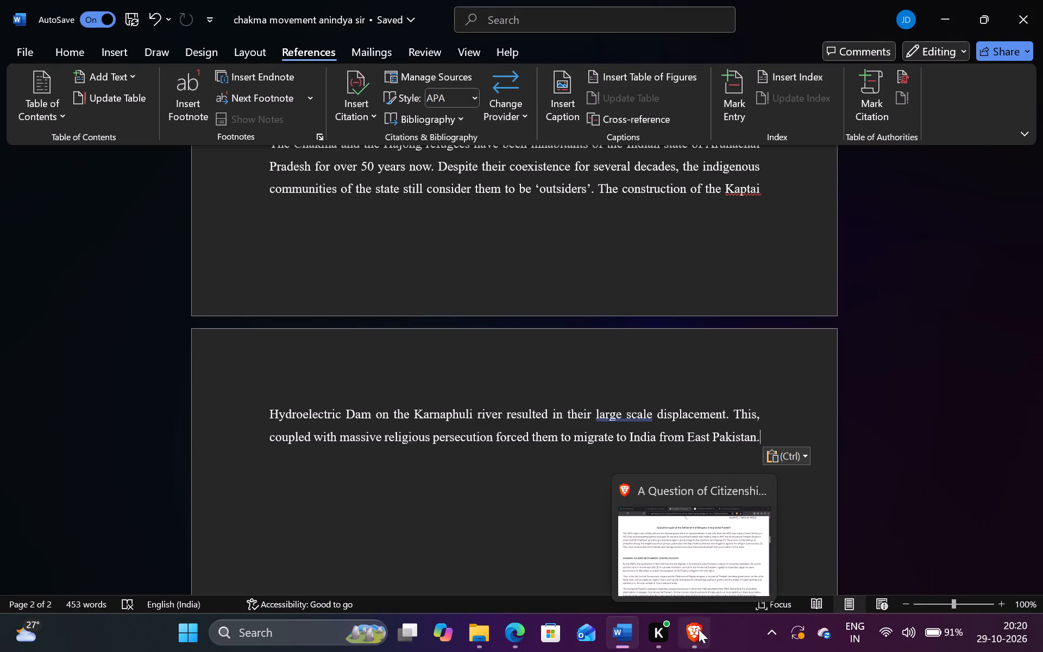
scroll(621, 364, "up", 2)
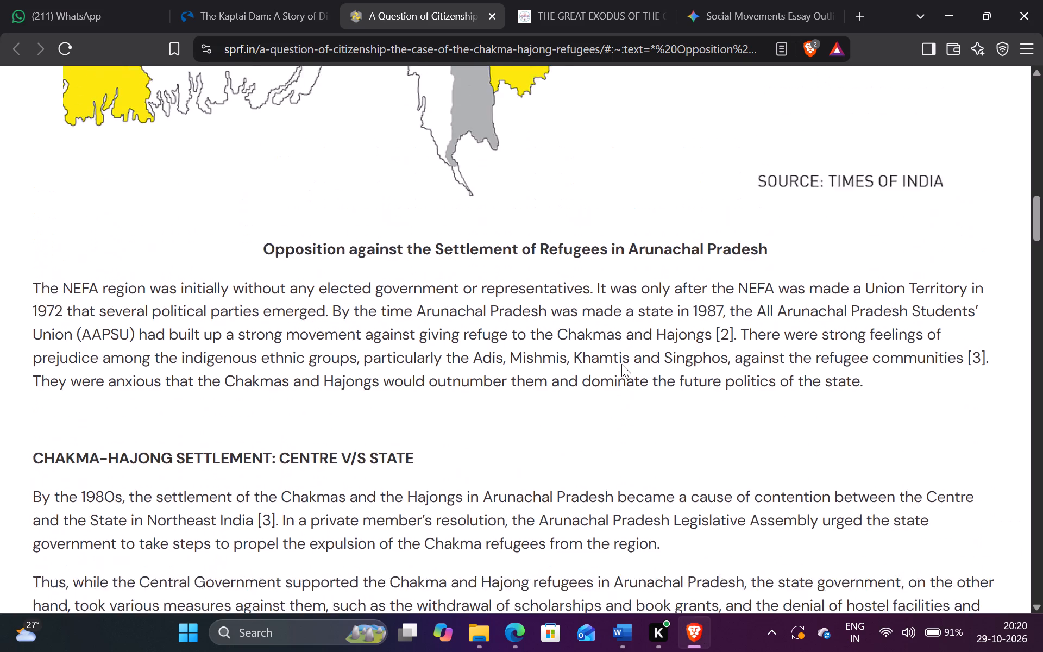
scroll(621, 364, "up", 1)
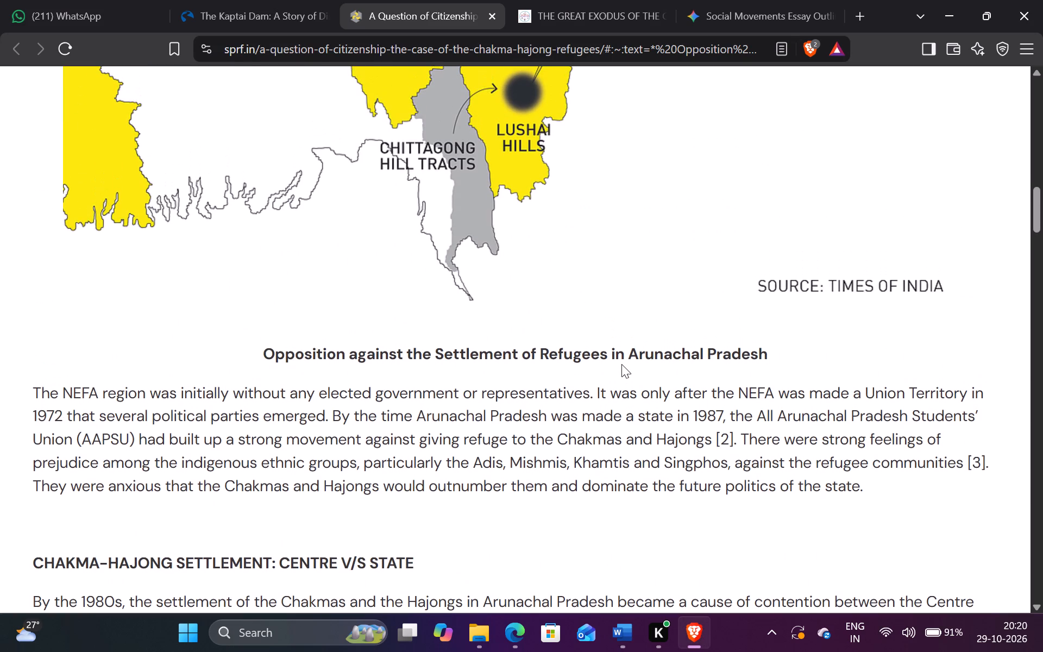
scroll(621, 364, "up", 6)
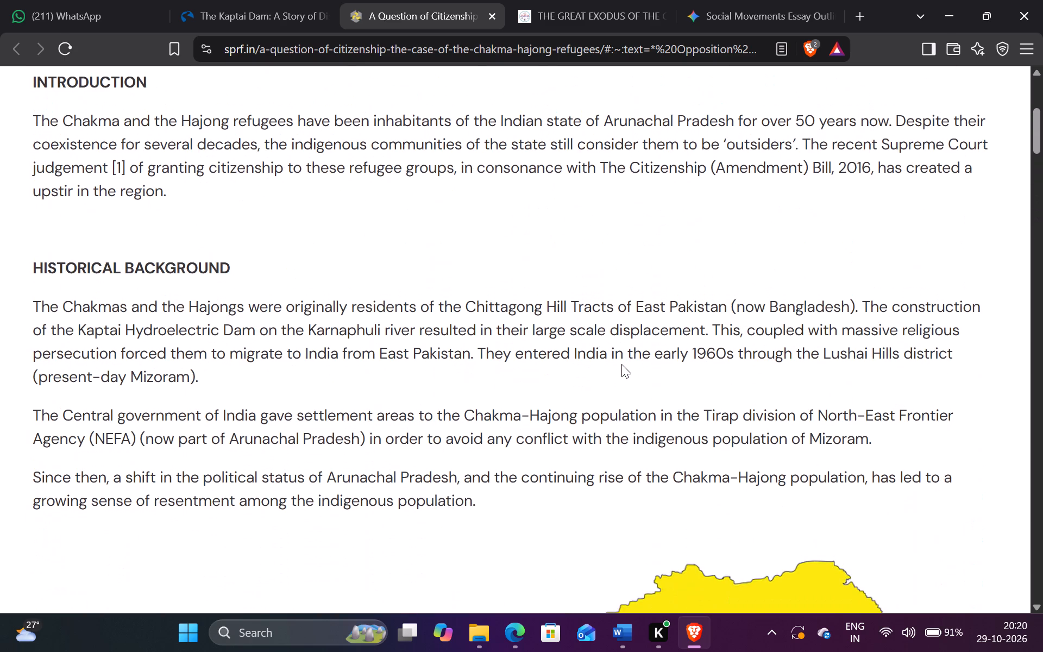
From the article's Opposition against the Settlement section, copy "By the time Arunachal Pradesh was made a state in 1987" through "future politics of the state.".
scroll(621, 364, "down", 1)
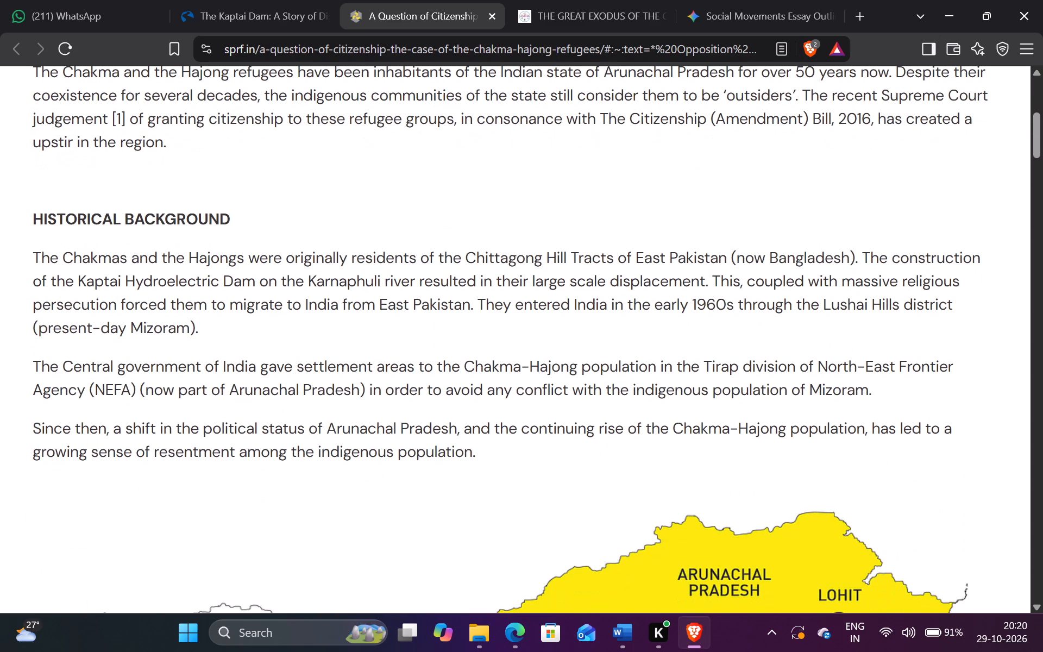
scroll(674, 425, "down", 4)
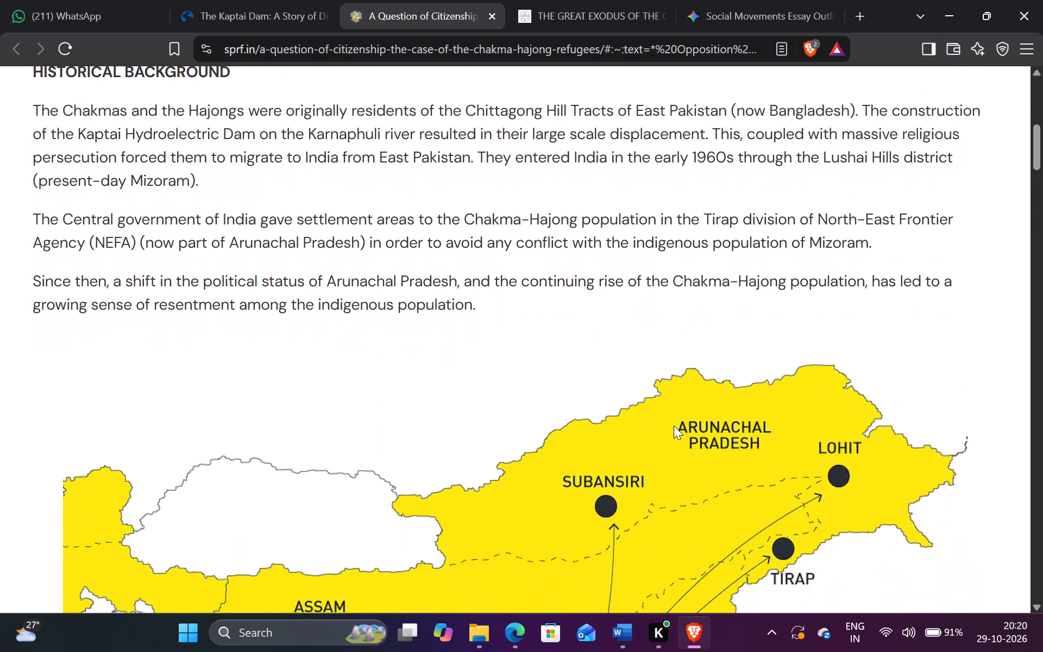
scroll(674, 425, "down", 9)
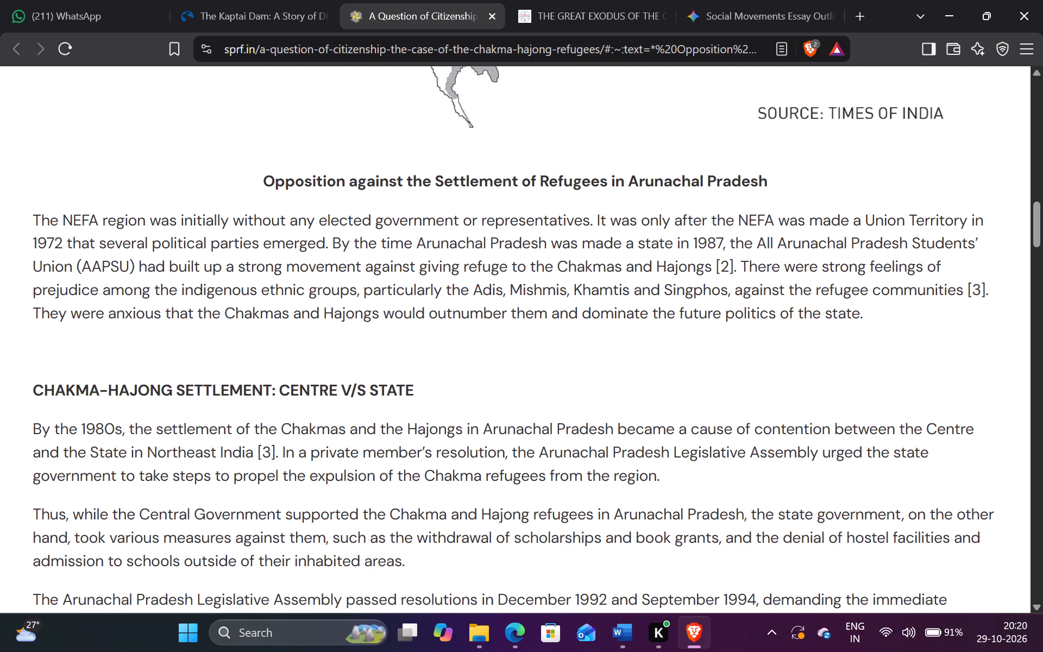
left_click_drag(332, 241, 810, 320)
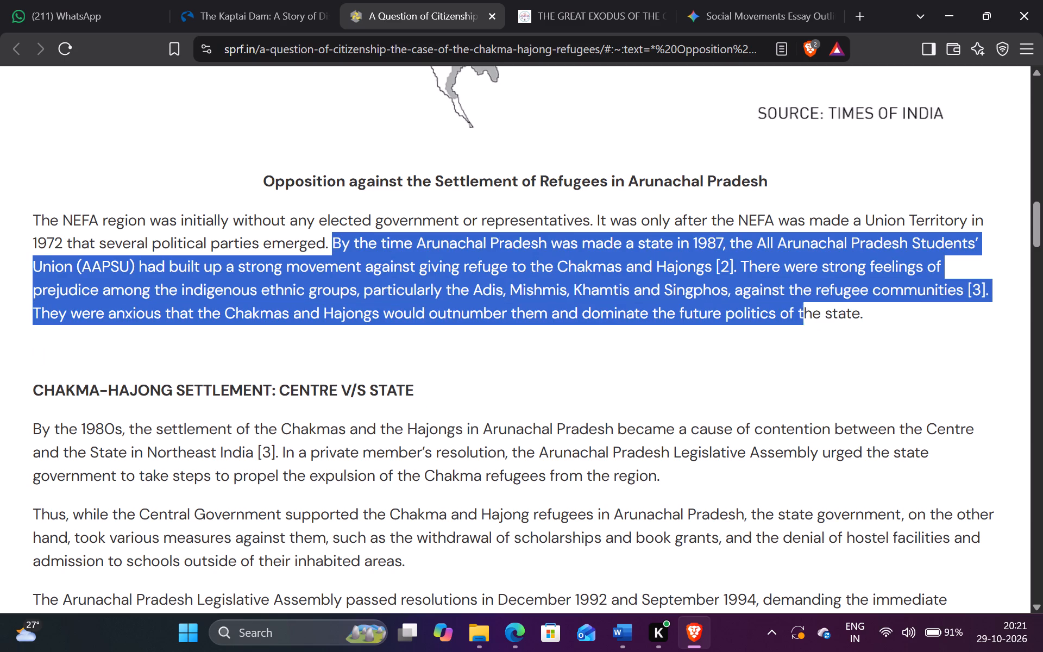
left_click_drag(810, 320, 869, 314)
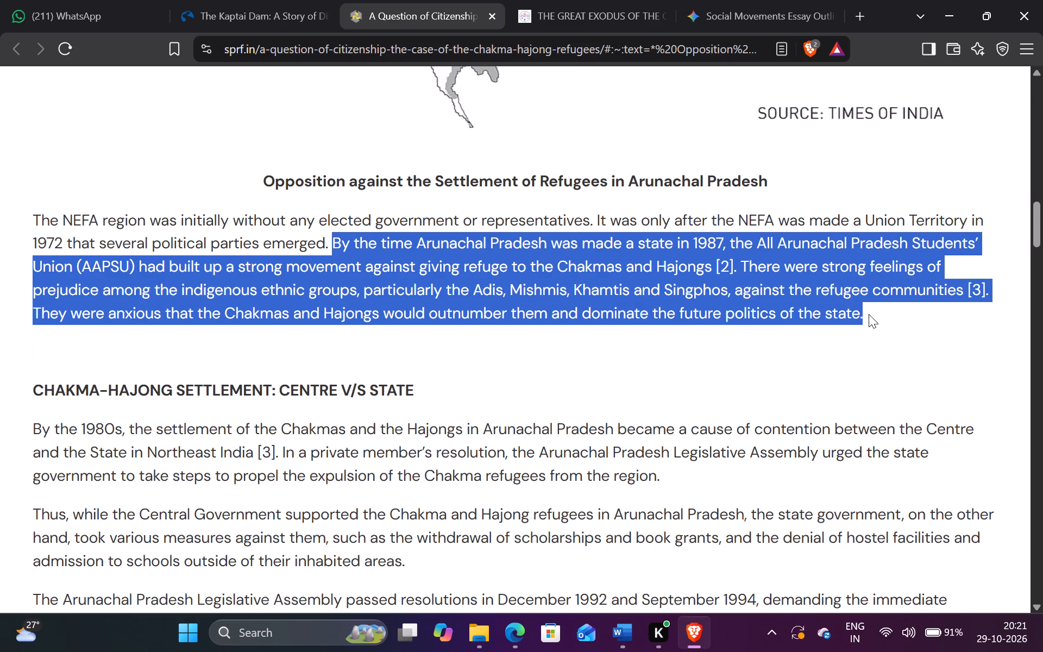
key("ctrl+c")
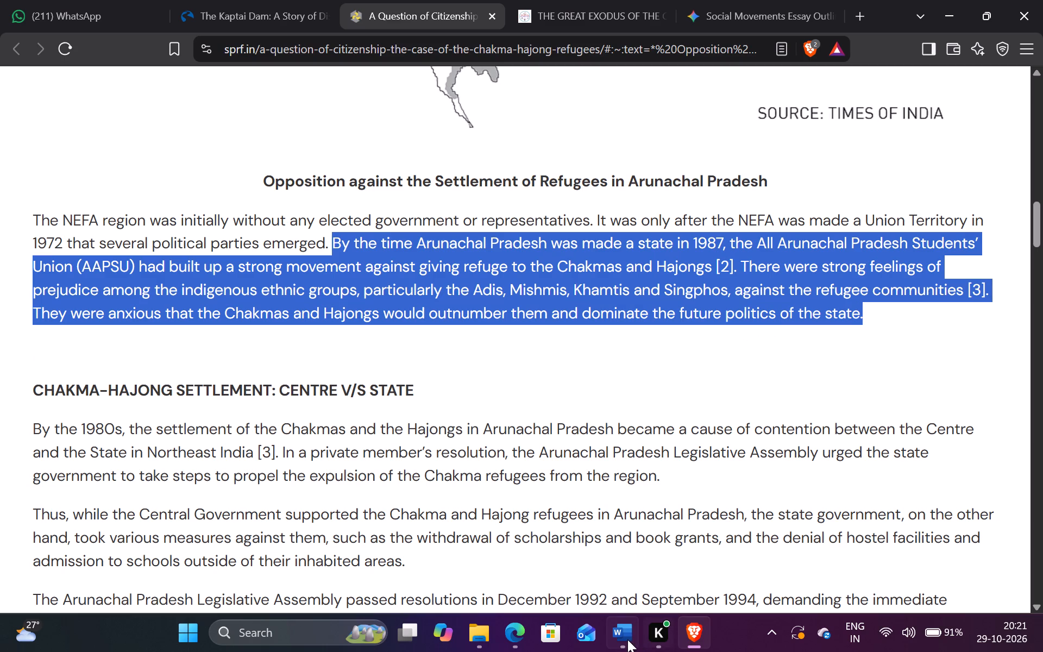
In the Word document, paste the copied opposition sentences at the end of the last paragraph, after "from East Pakistan.".
left_click(627, 640)
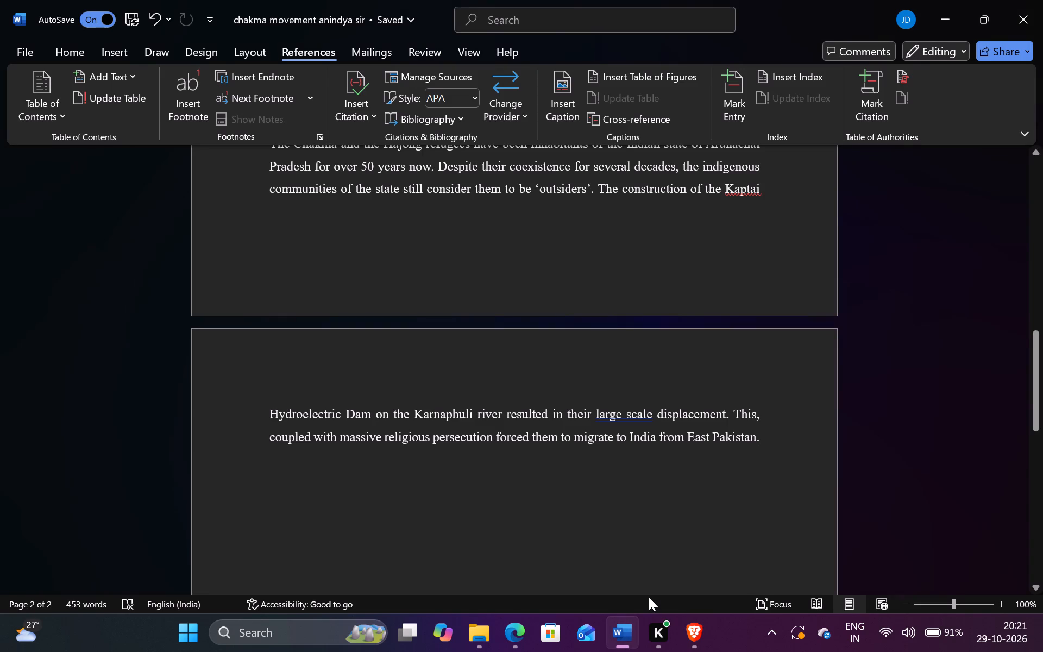
key("ctrl+v")
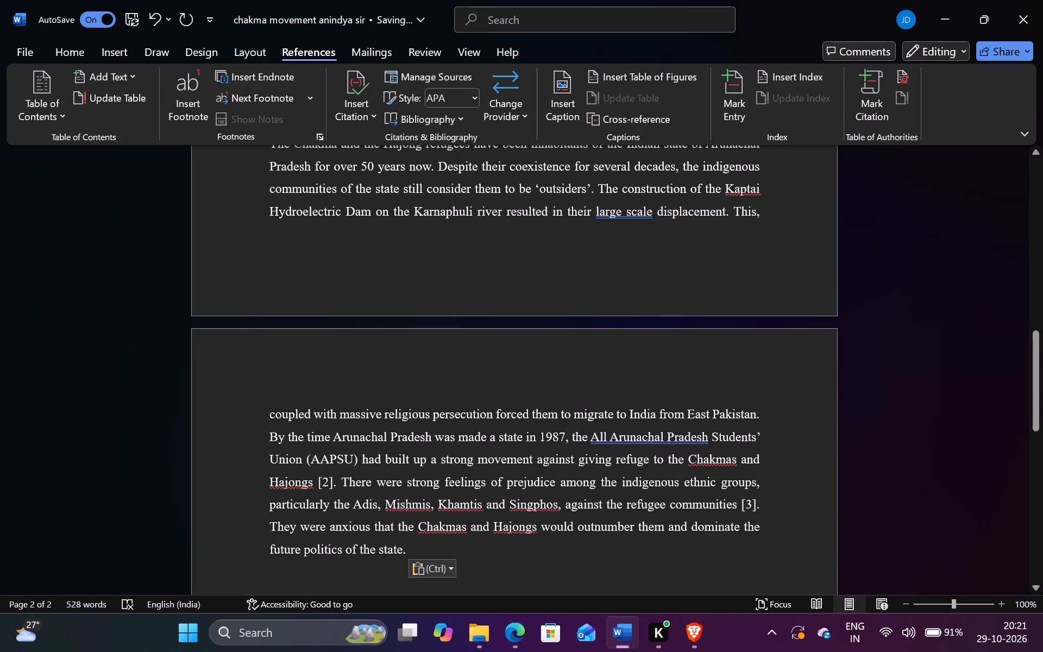
Remove the apostrophe after "Students" in the pasted text, leaving a single space before "Union (AAPSU)".
left_click(766, 440)
key("BackSpace")
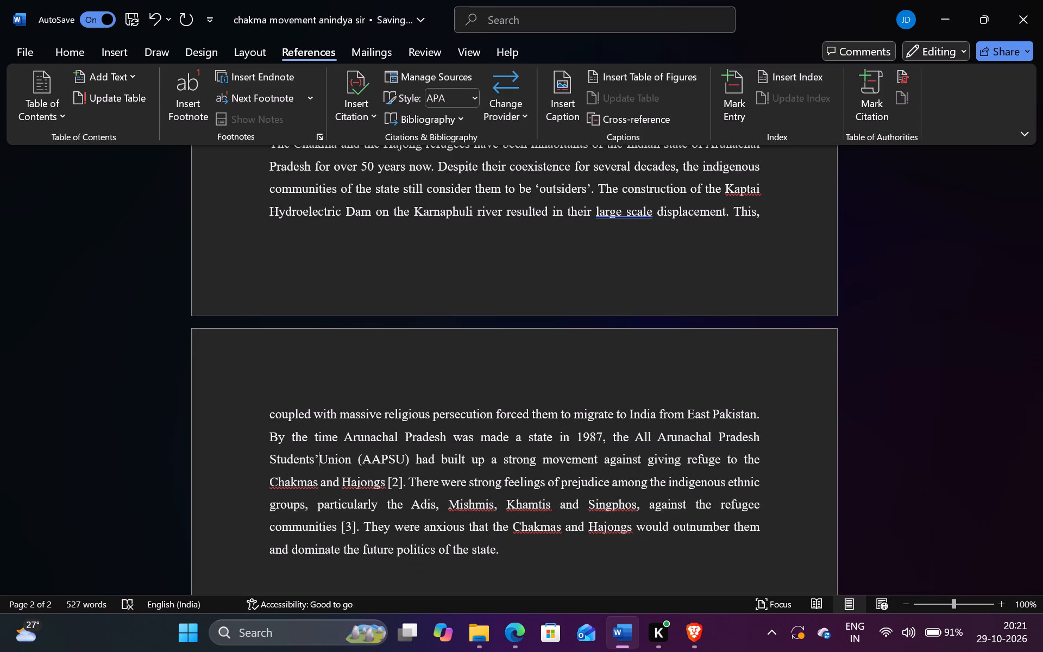
key("BackSpace")
key("space")
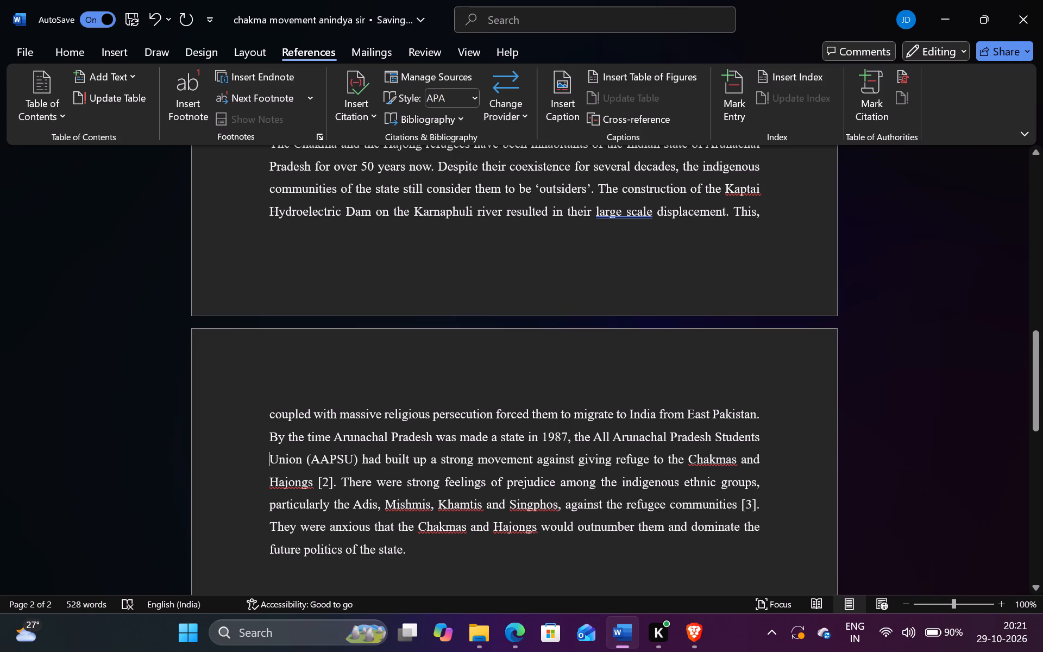
Delete the reference markers [2] after "Hajongs" and [3] after "refugee communities", including the space before each.
left_click(334, 482)
key("BackSpace")
key("BackSpace")
key("BackSpace")
key("BackSpace")
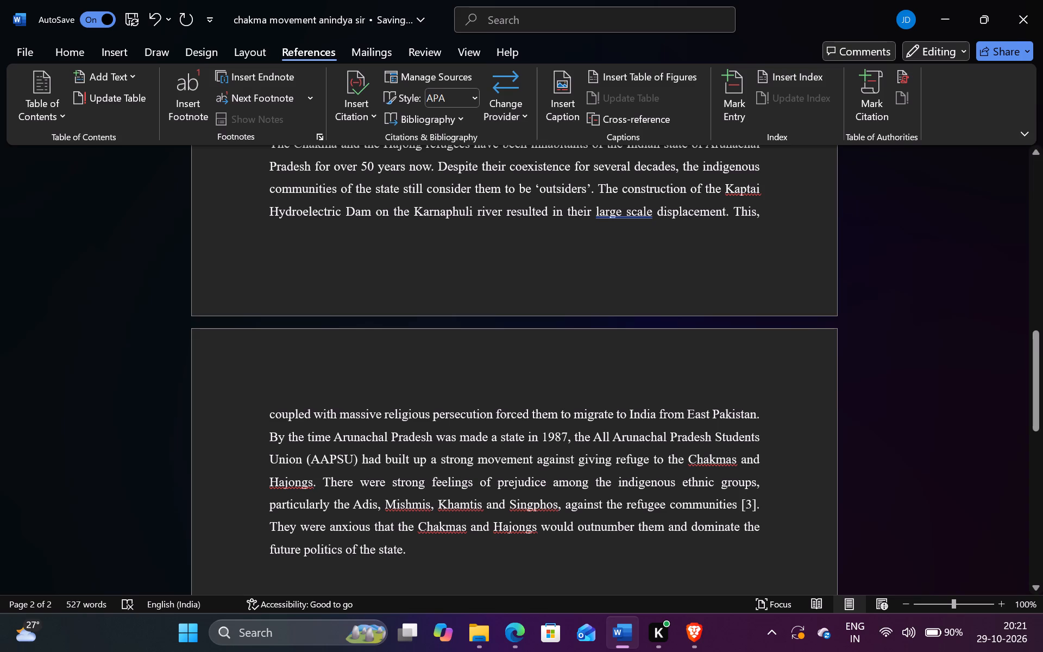
left_click(755, 510)
key("BackSpace")
key("BackSpace")
key("BackSpace")
key("BackSpace")
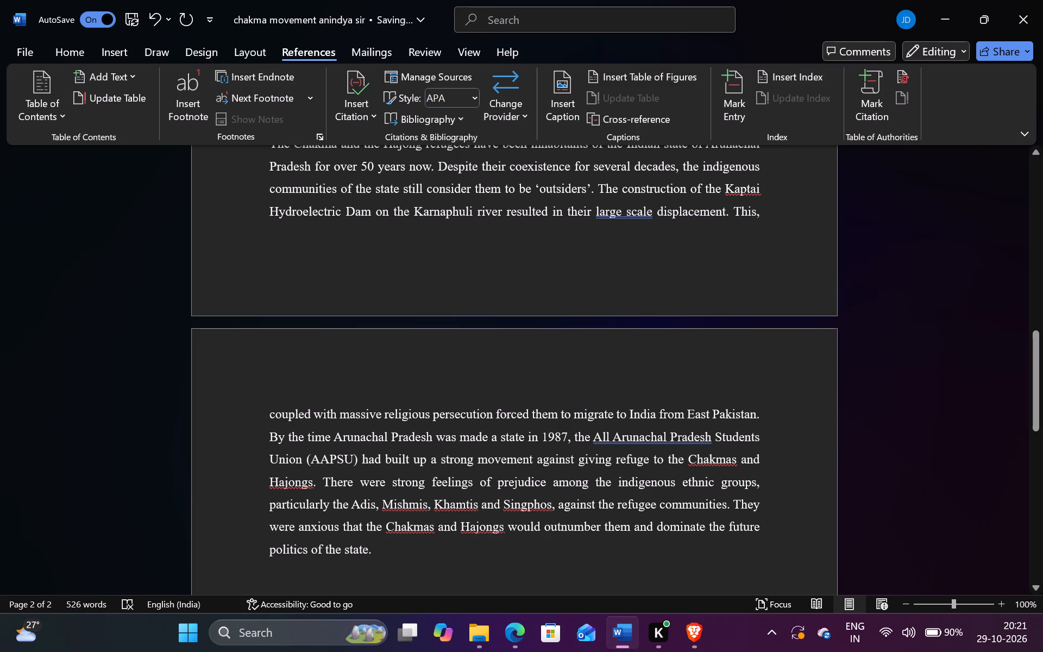
Review the document's first page, from the INTRODUCTION heading through the paragraphs on Chakma origins, displacement and citizenship.
scroll(455, 540, "up", 2)
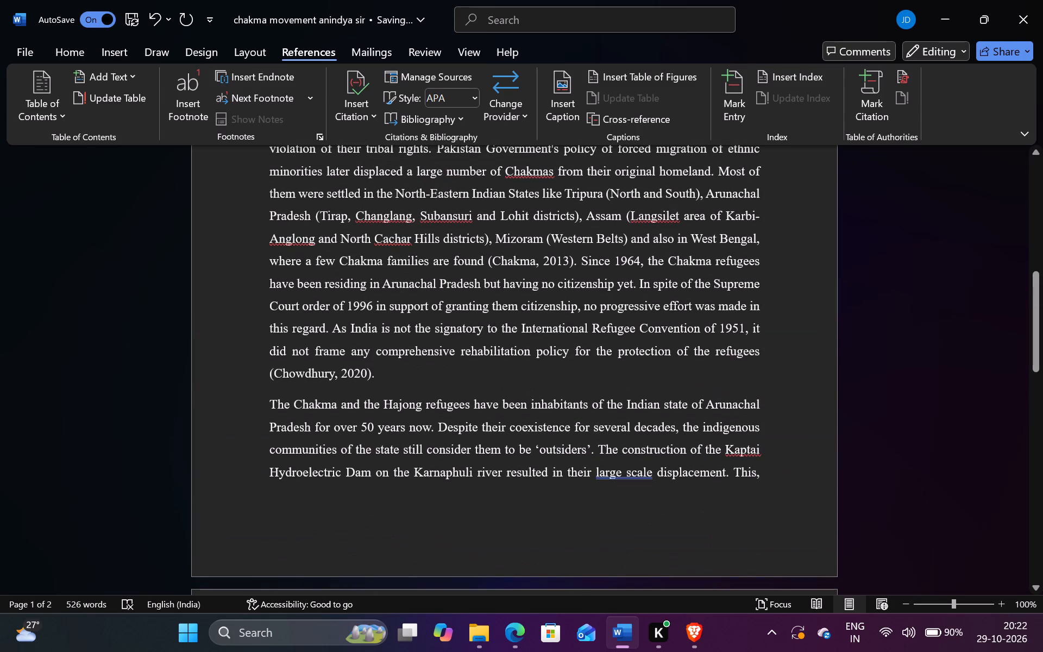
scroll(455, 540, "up", 2)
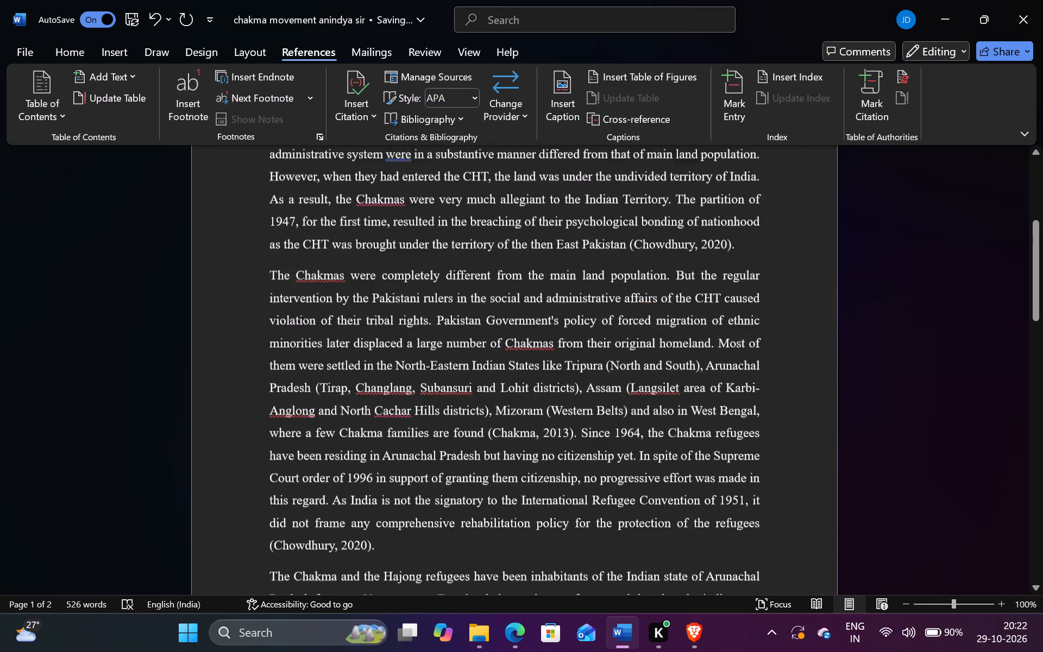
scroll(455, 540, "up", 2)
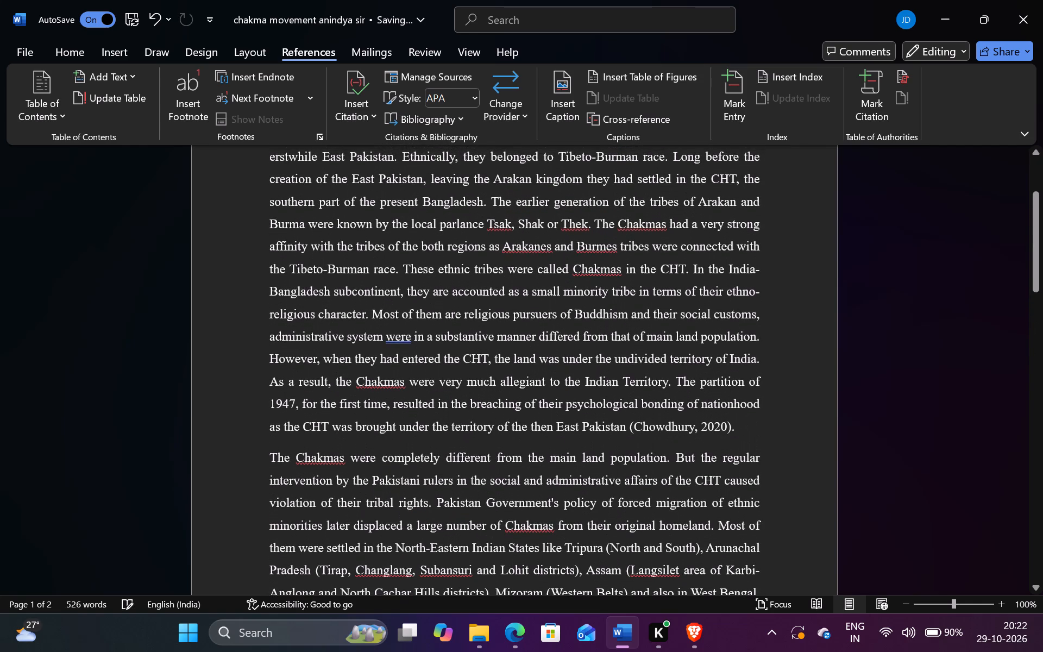
scroll(455, 540, "up", 1)
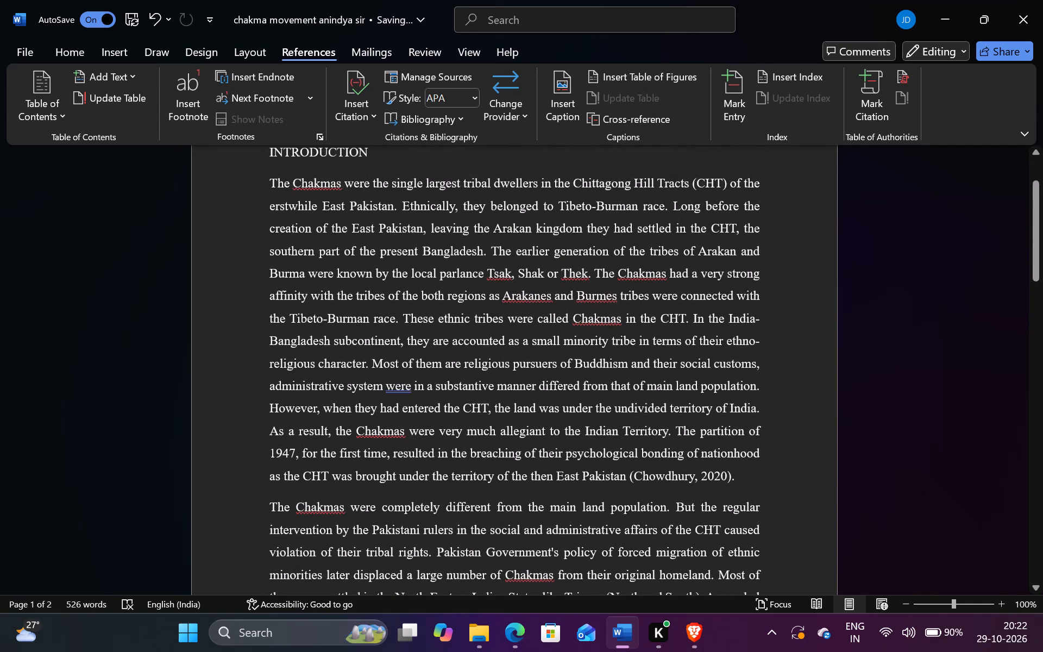
scroll(455, 540, "down", 1)
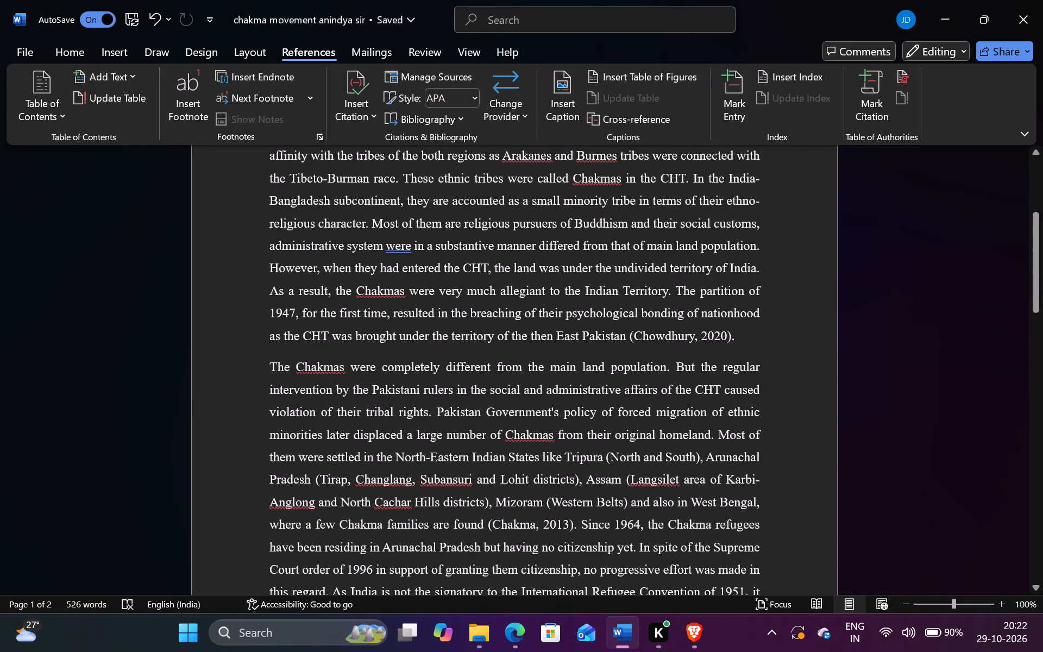
scroll(455, 540, "down", 1)
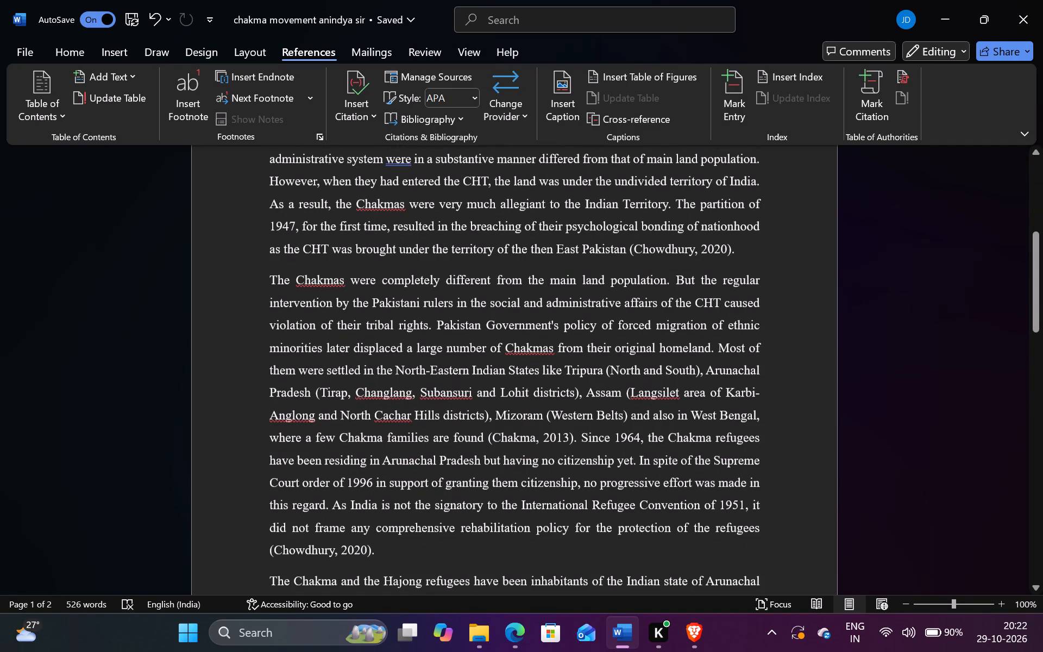
scroll(455, 540, "down", 1)
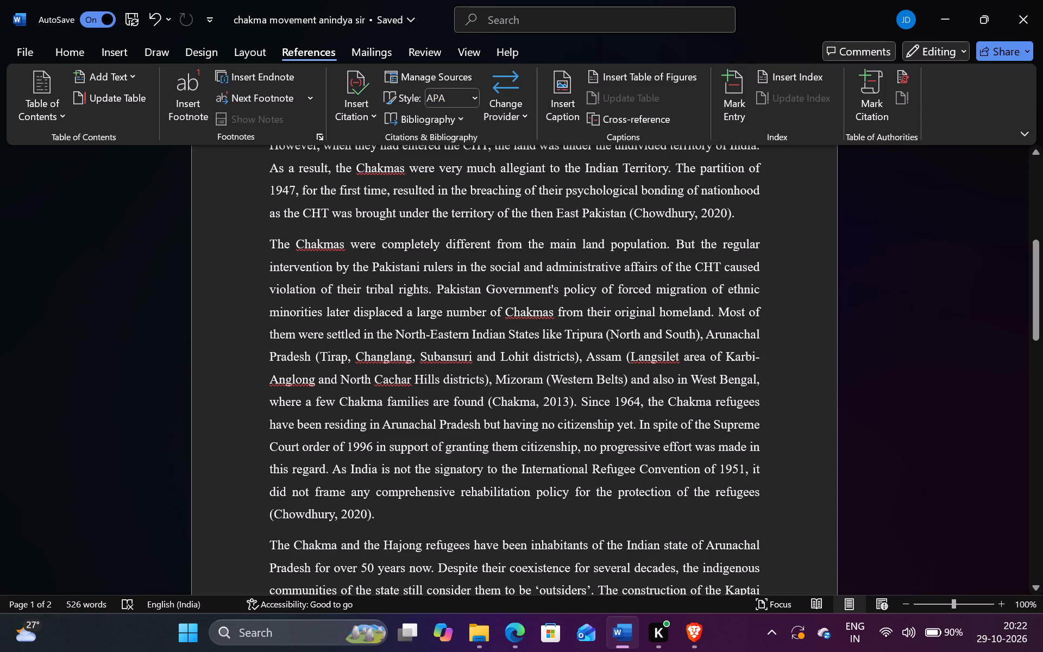
scroll(577, 471, "down", 3)
scroll(577, 471, "up", 2)
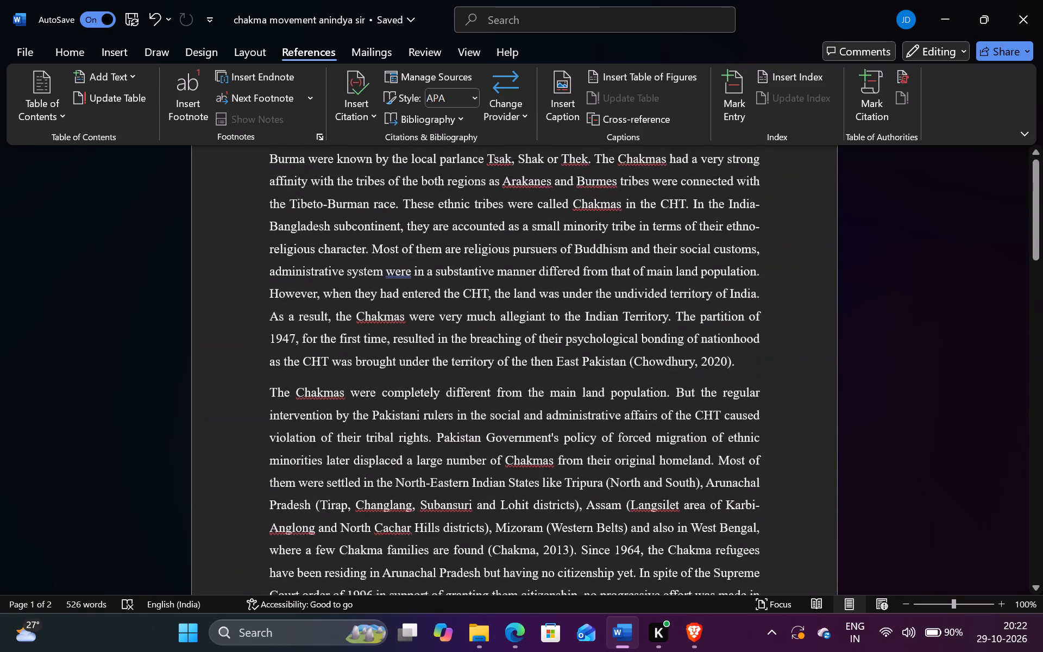
scroll(577, 471, "down", 1)
scroll(577, 471, "up", 10)
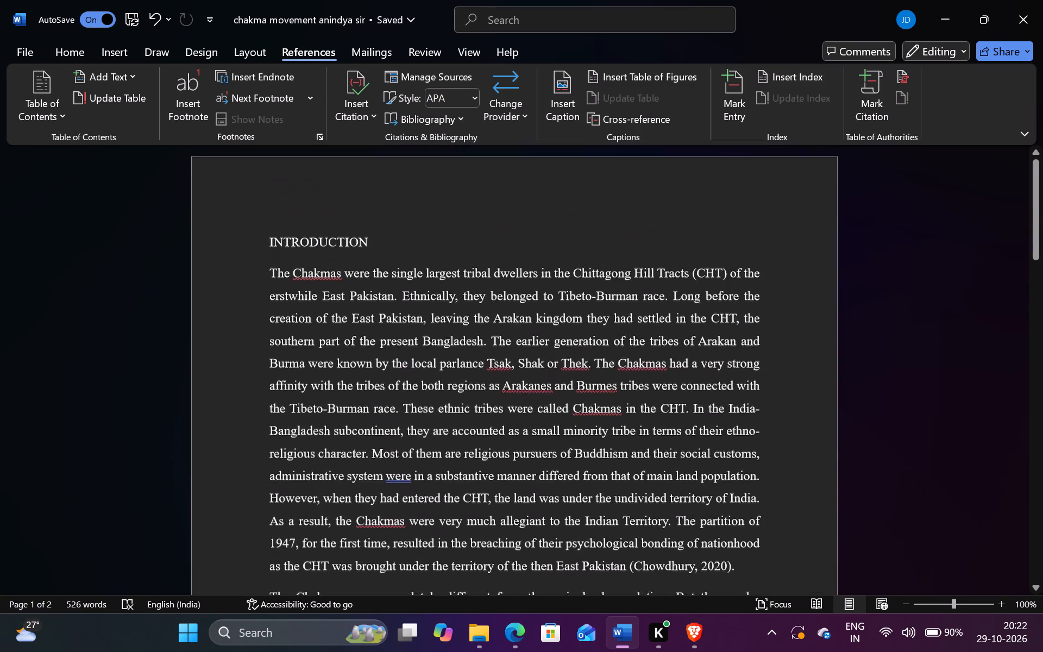
Remove the full stop after "politics of the state" at the document's end and start a new citation source there.
scroll(577, 471, "down", 5)
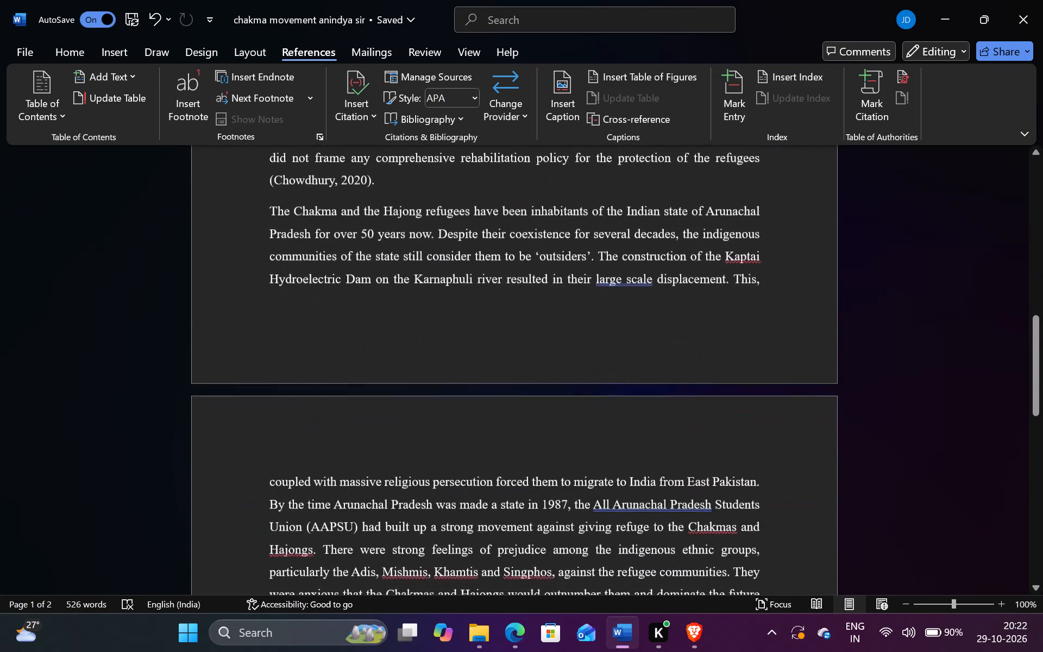
scroll(577, 471, "down", 1)
left_click(440, 518)
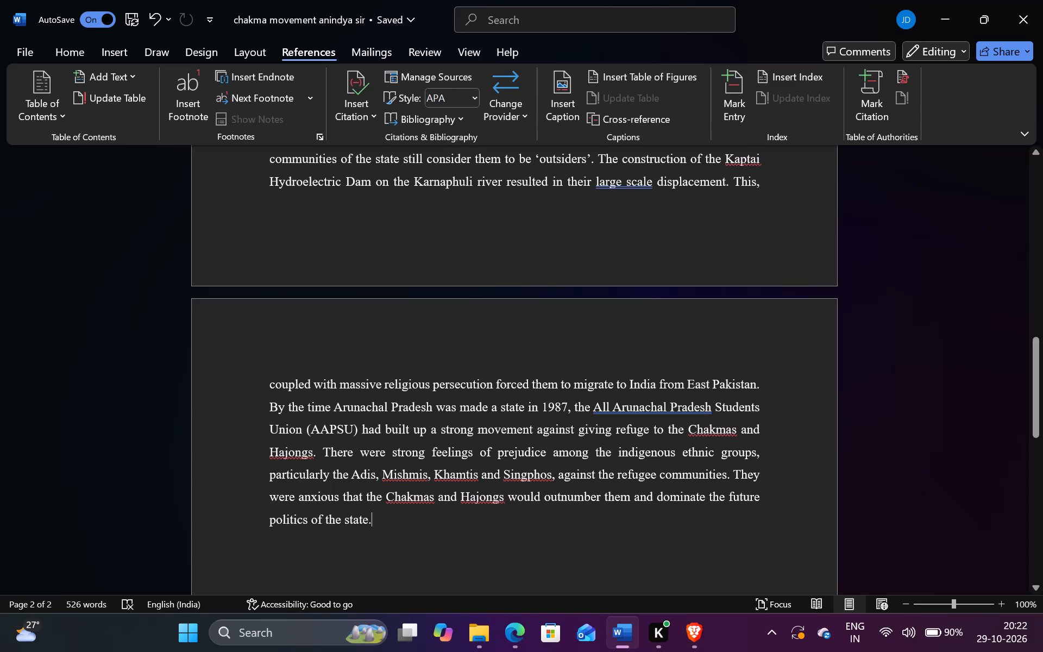
key("BackSpace")
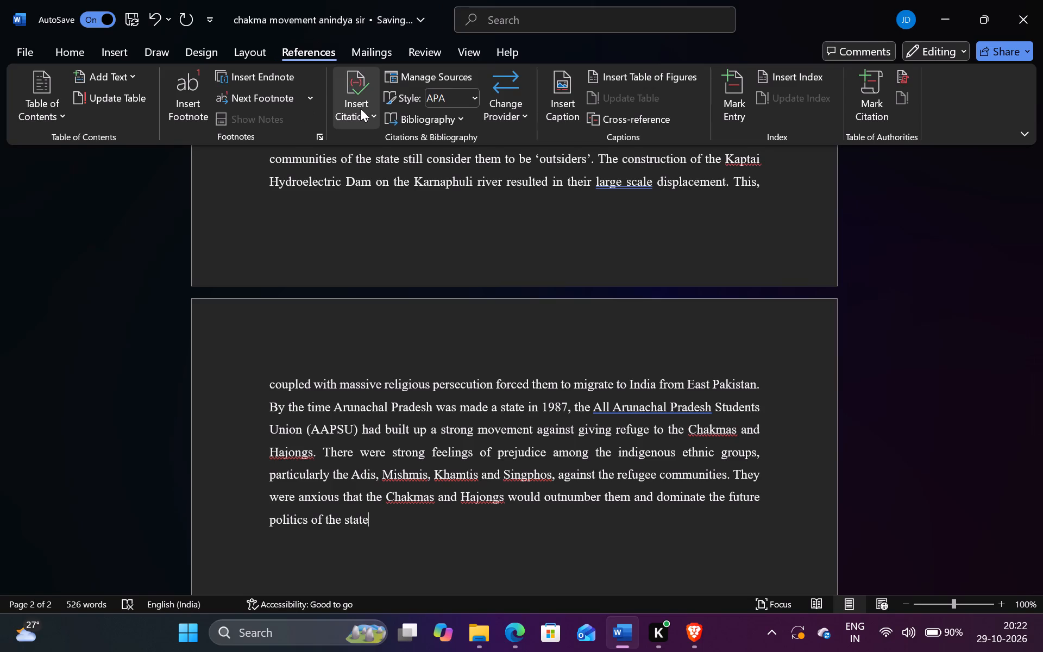
left_click(362, 109)
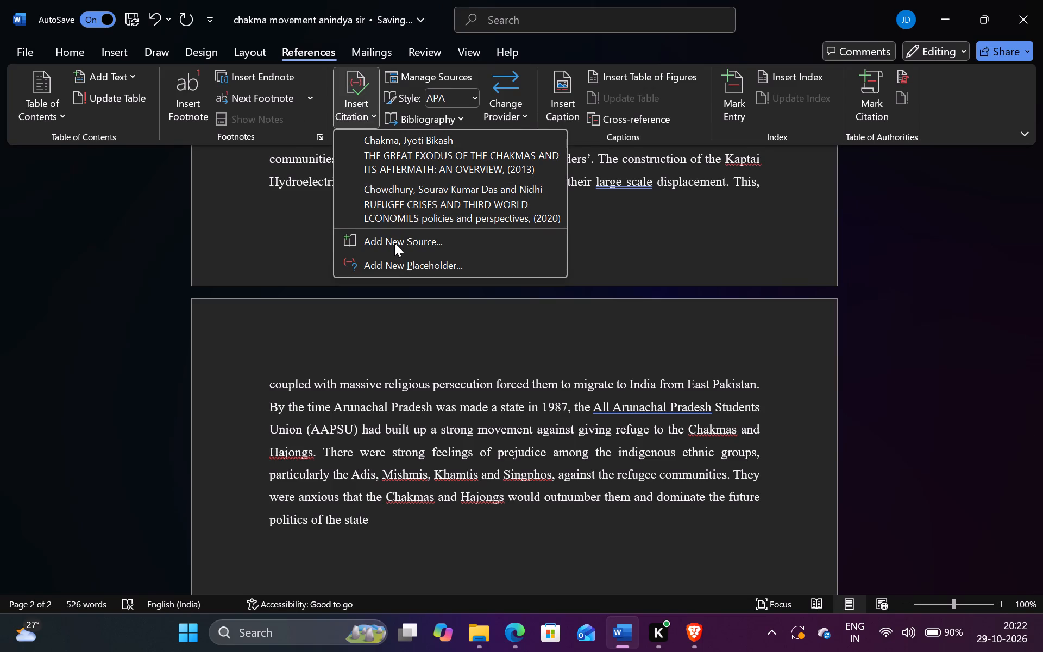
left_click(394, 243)
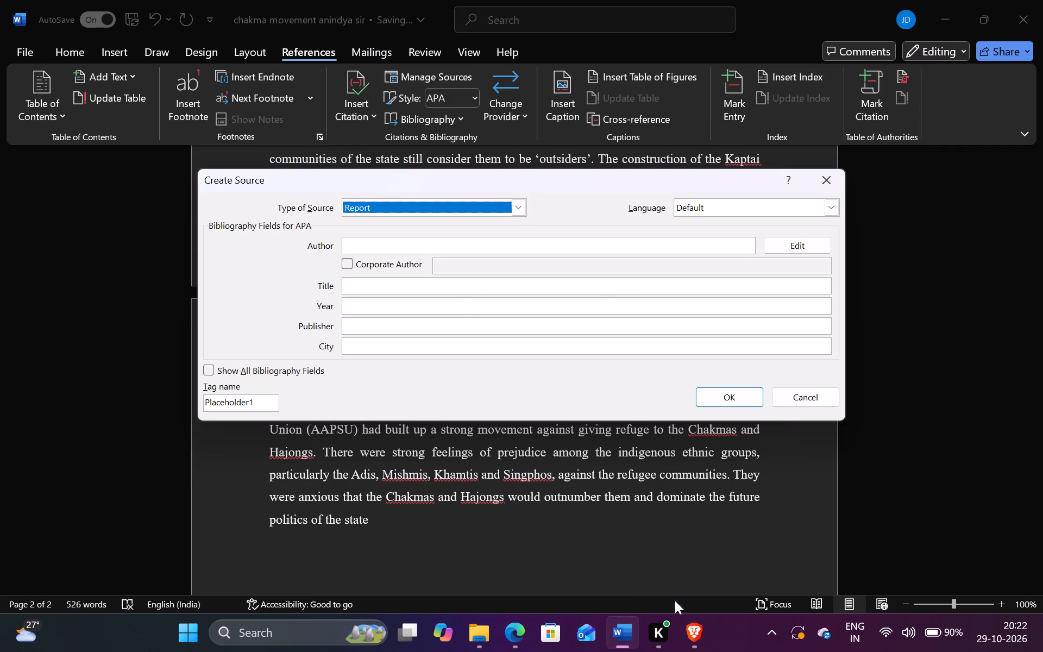
left_click(679, 643)
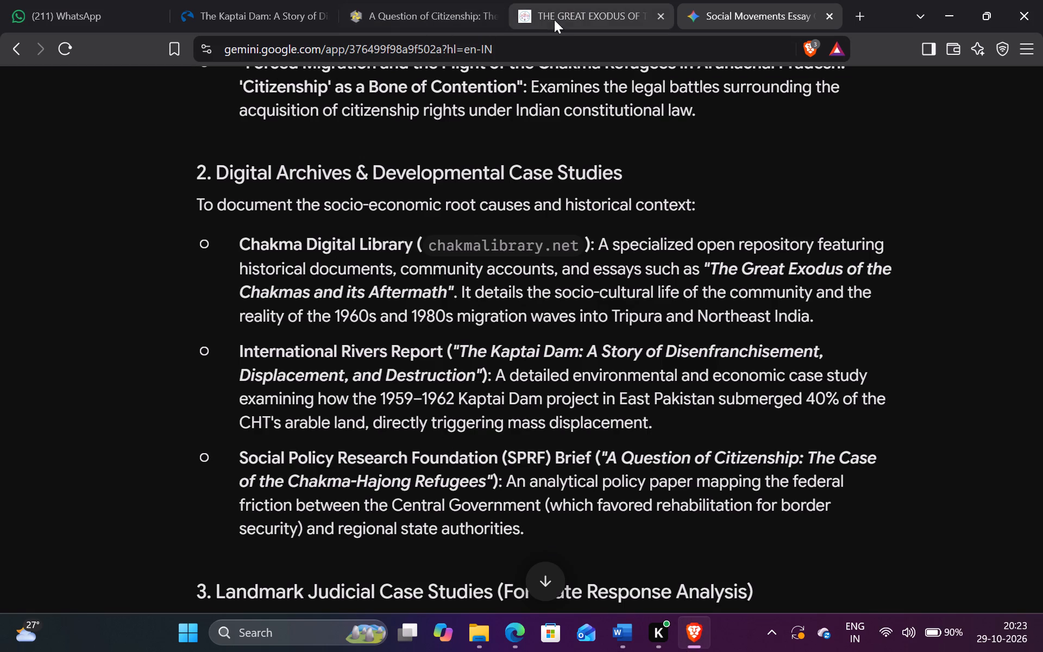
Copy the SPRF article title "A Question of Citizenship: The Case of the Chakma-Hajong Refugees" into the new Word source's title.
left_click(451, 16)
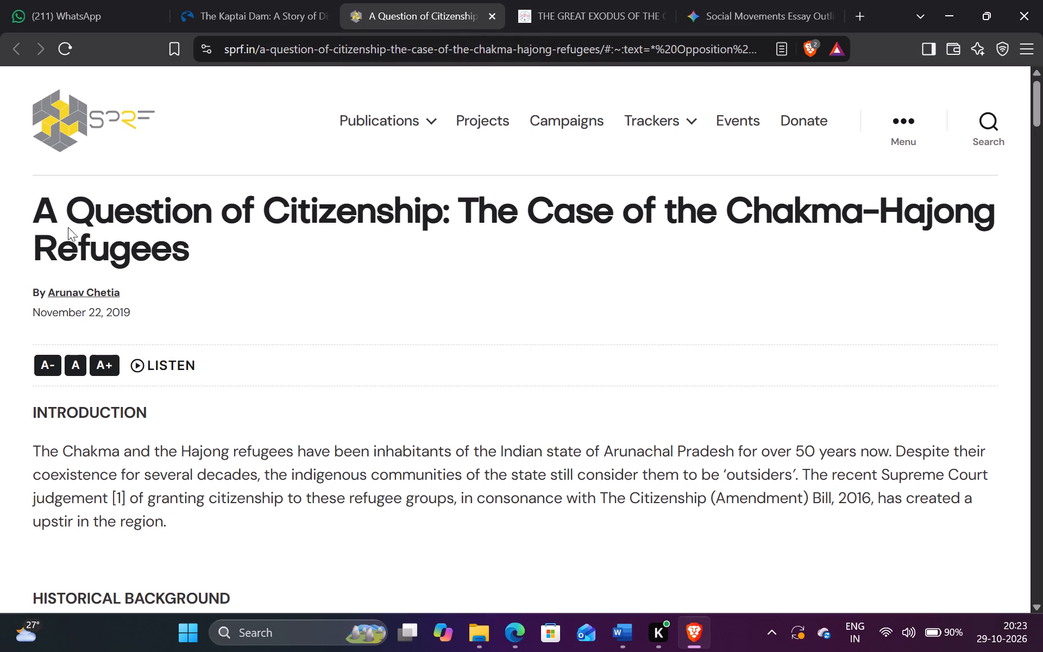
left_click_drag(36, 208, 149, 259)
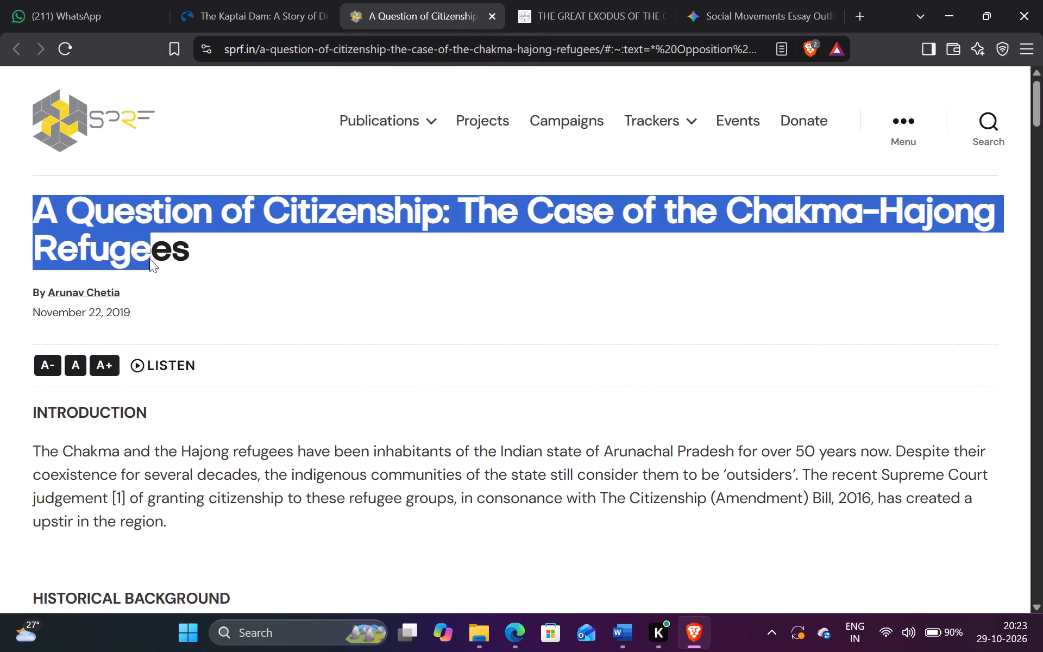
left_click_drag(149, 259, 190, 260)
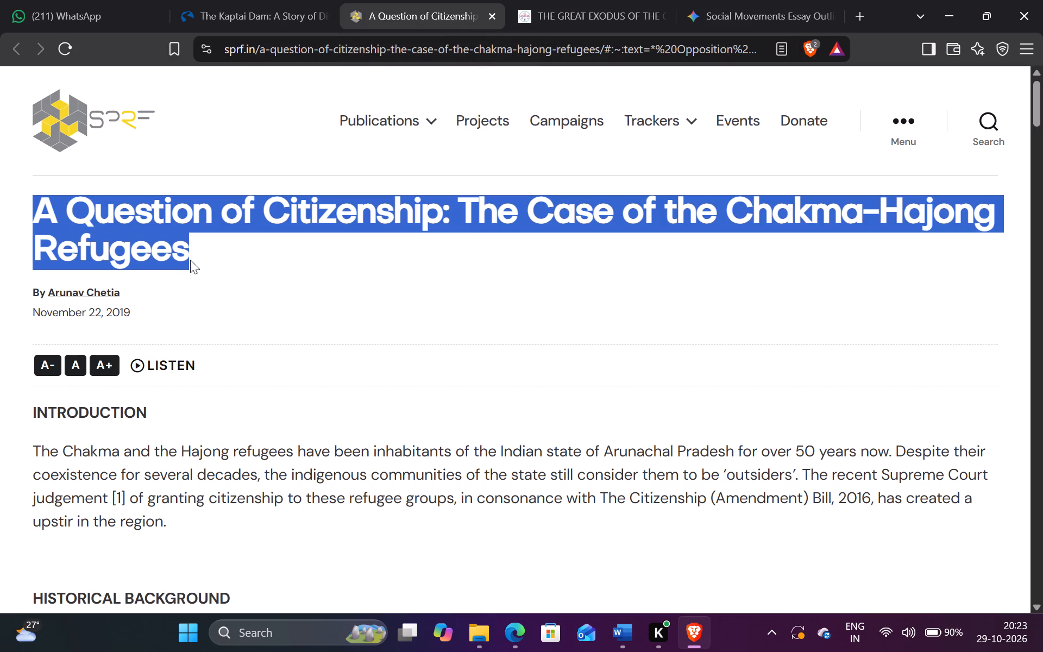
key("ctrl+c")
left_click(627, 629)
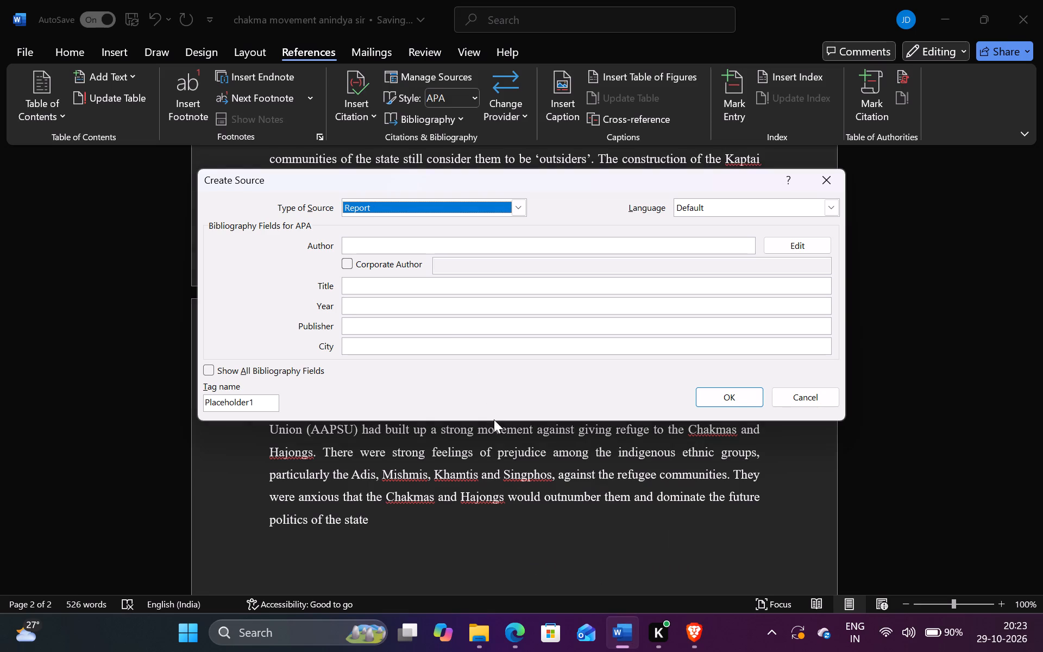
left_click(423, 286)
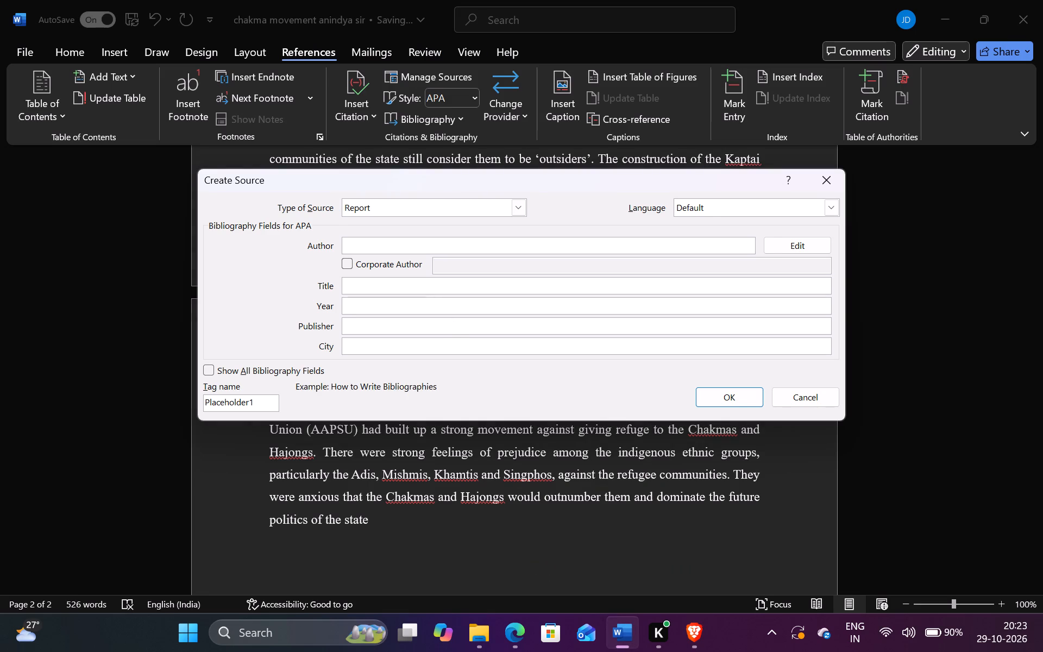
key("ctrl+v")
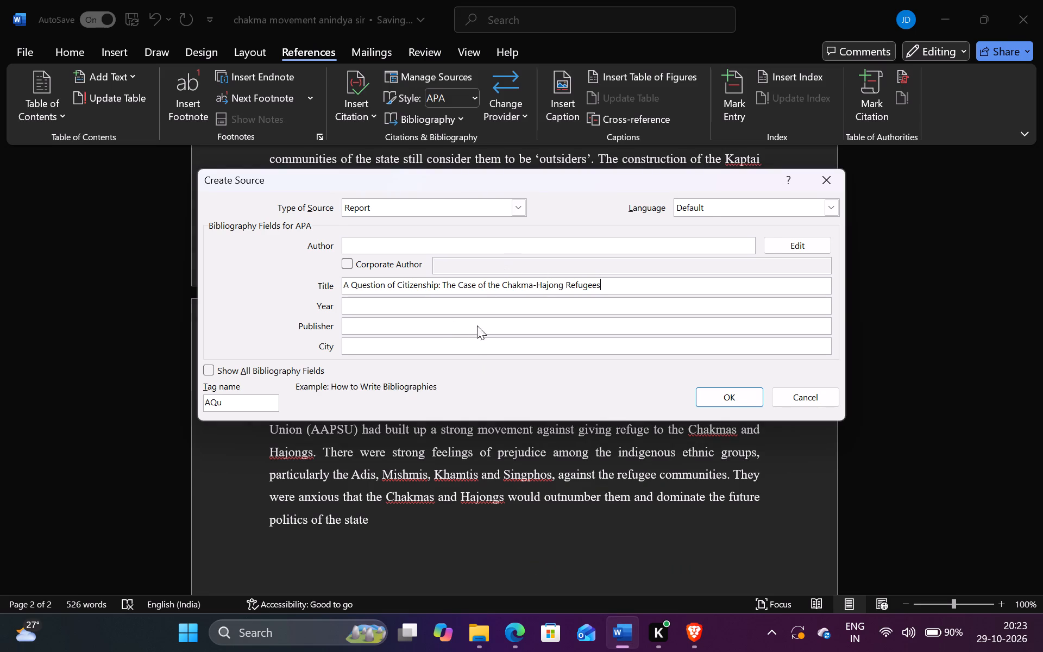
Enter the name from the SPRF article's byline as the new source's author.
left_click(686, 640)
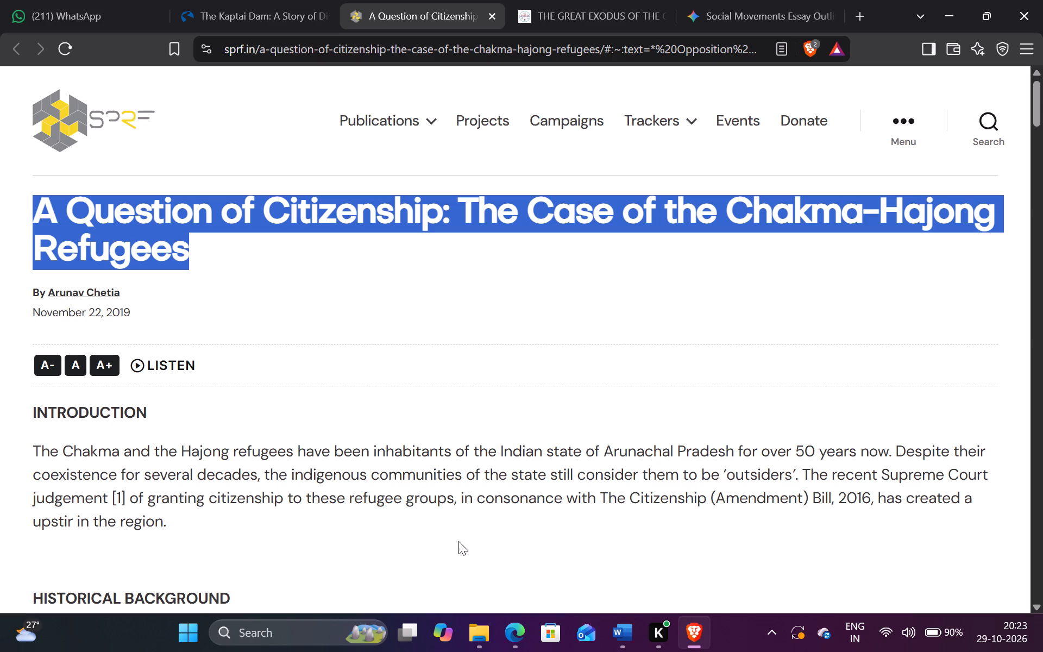
left_click(624, 631)
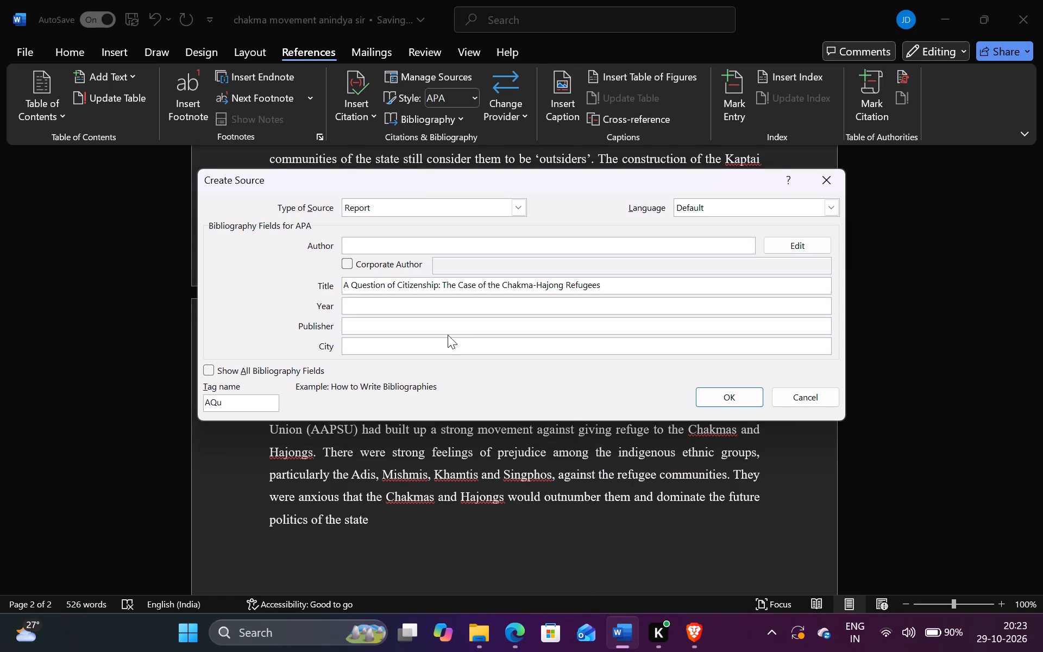
left_click(447, 247)
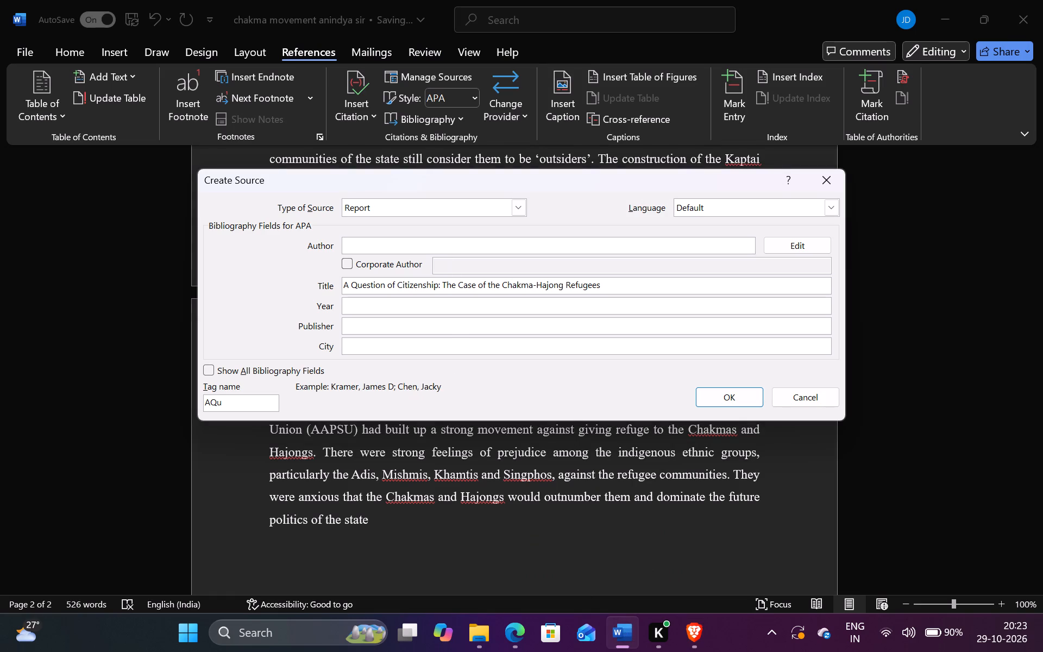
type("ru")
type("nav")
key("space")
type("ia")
Check the SPRF article's publication date and set the source's year to 2019.
left_click(450, 309)
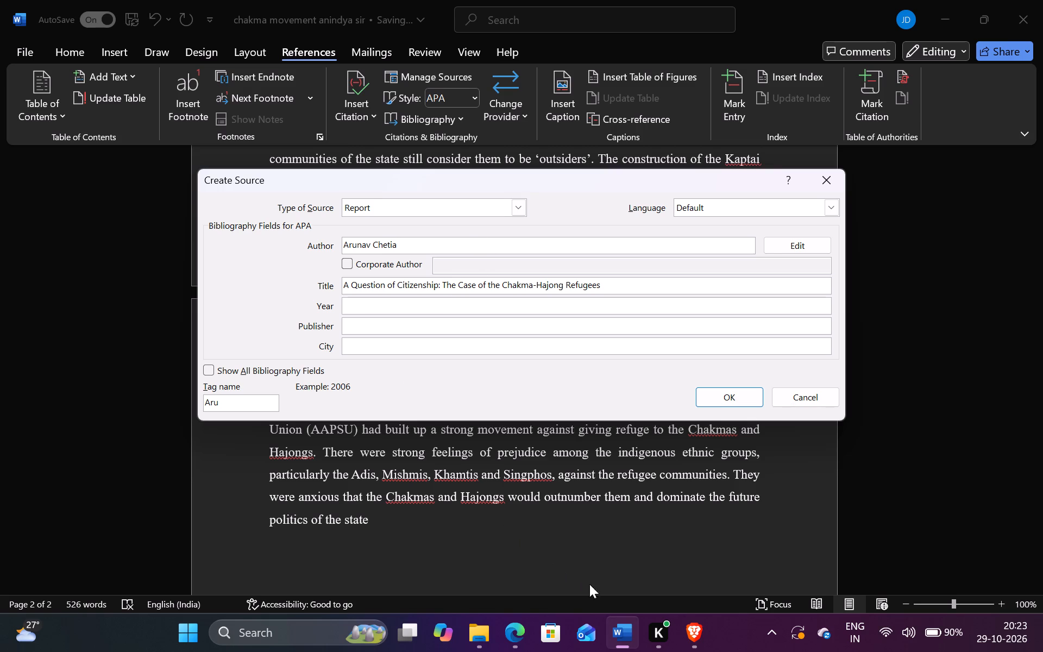
left_click(692, 619)
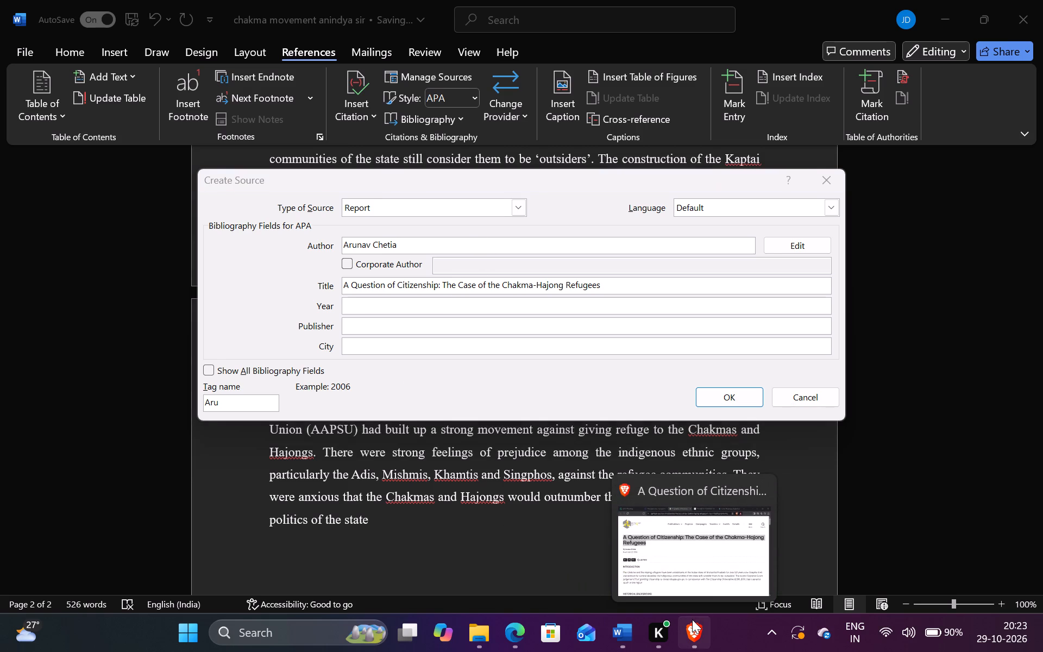
left_click(692, 619)
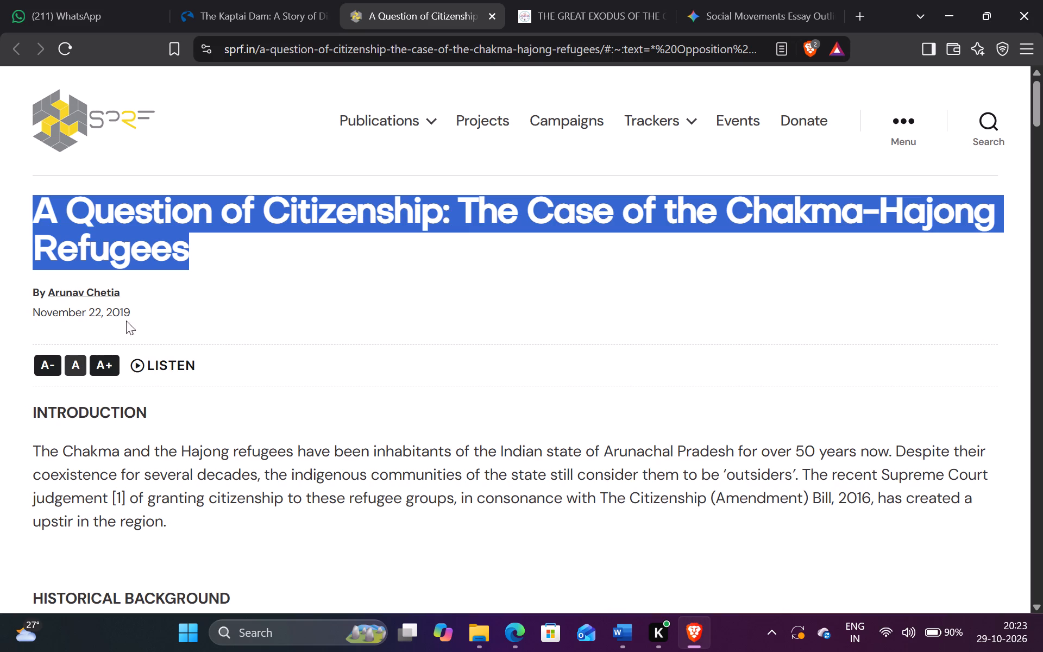
left_click(634, 648)
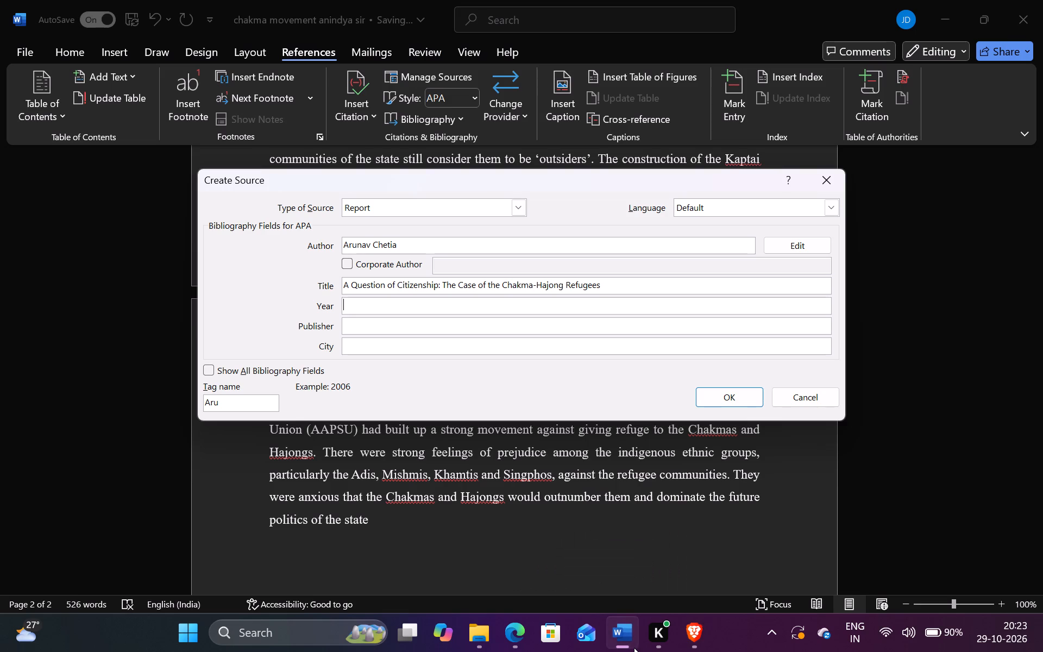
type("2019")
left_click(501, 328)
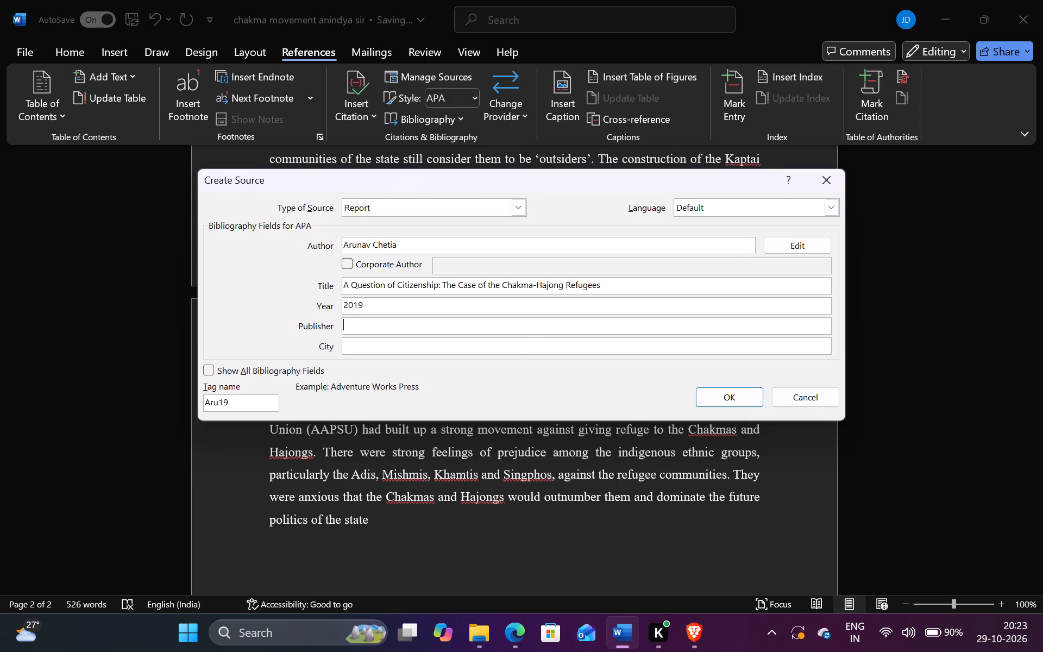
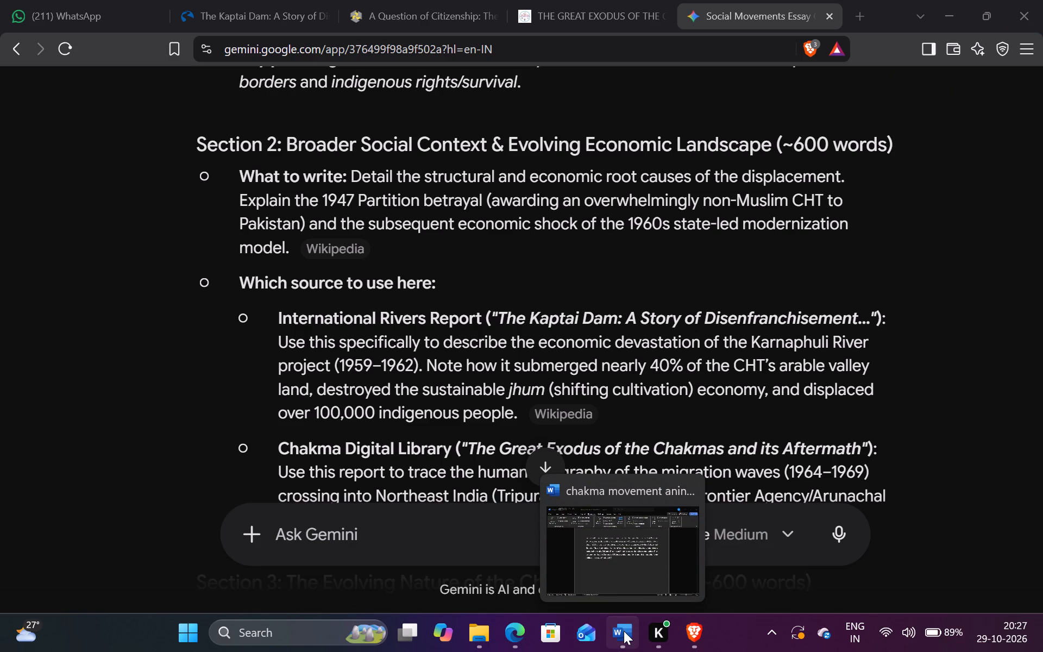
left_click(624, 631)
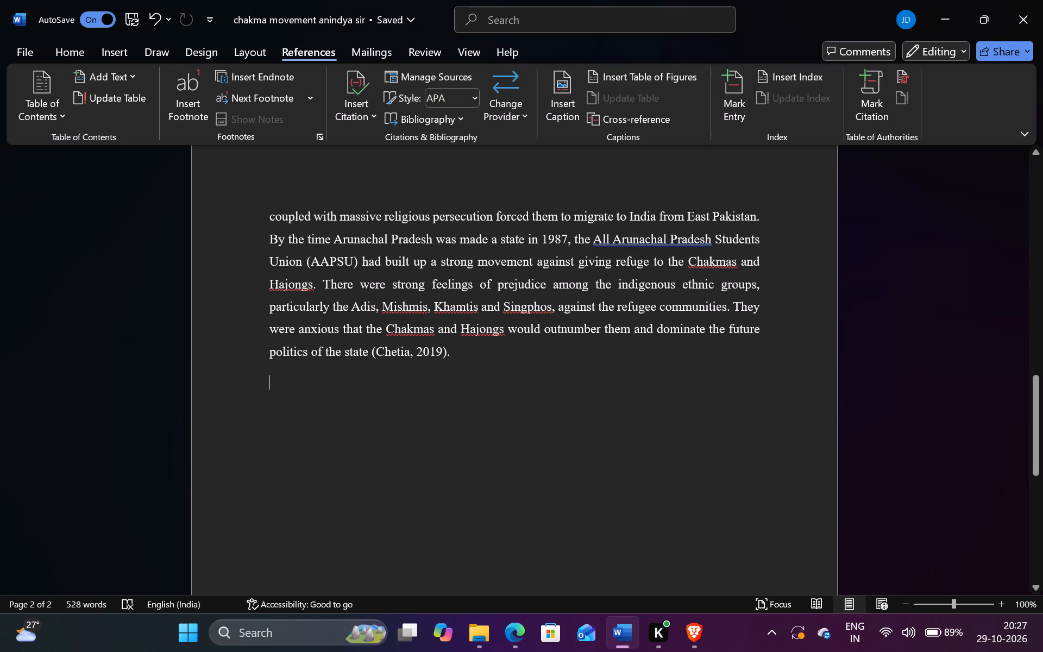
scroll(571, 482, "up", 6)
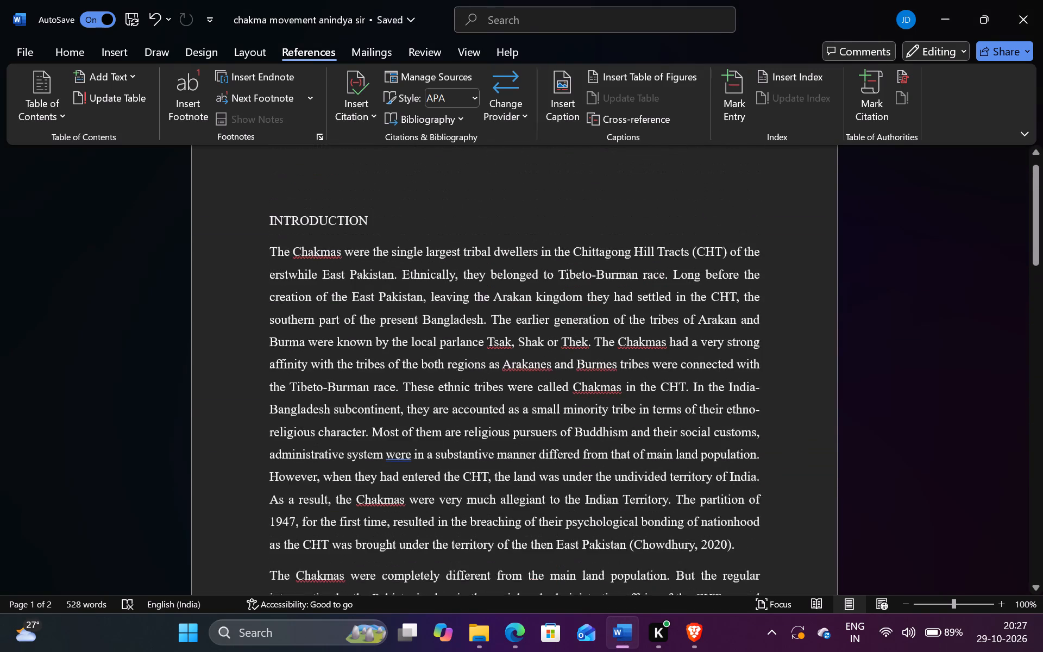
scroll(571, 482, "down", 5)
scroll(571, 482, "up", 7)
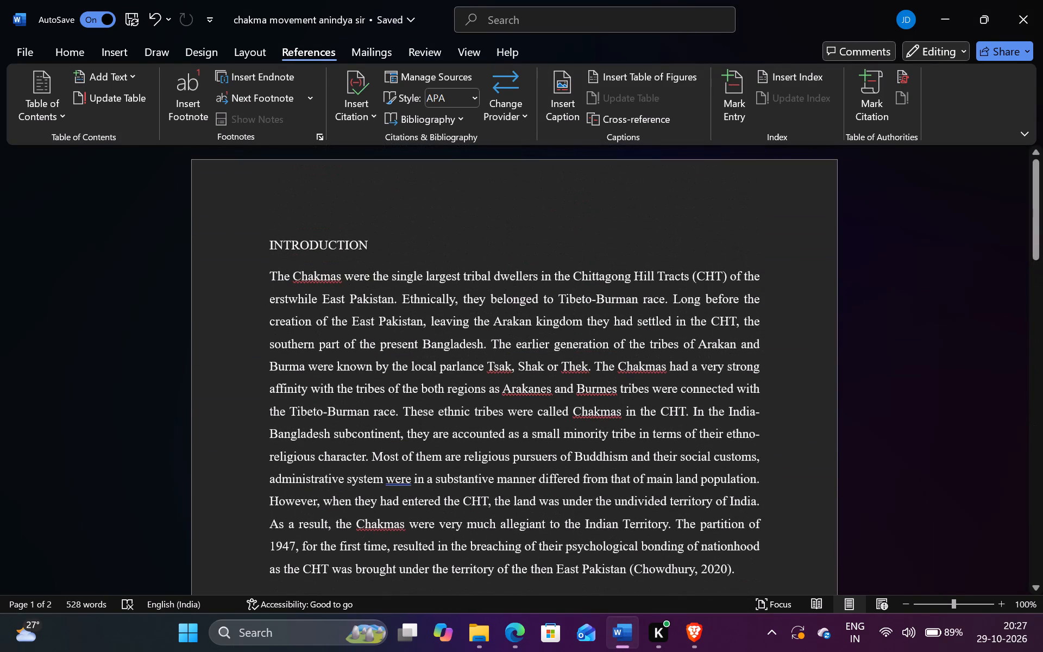
Close the working windows: the Chakma movement document in Word, the Brave browser, and Chakma_Debnath_Debnath.pdf in Edge.
left_click(1031, 3)
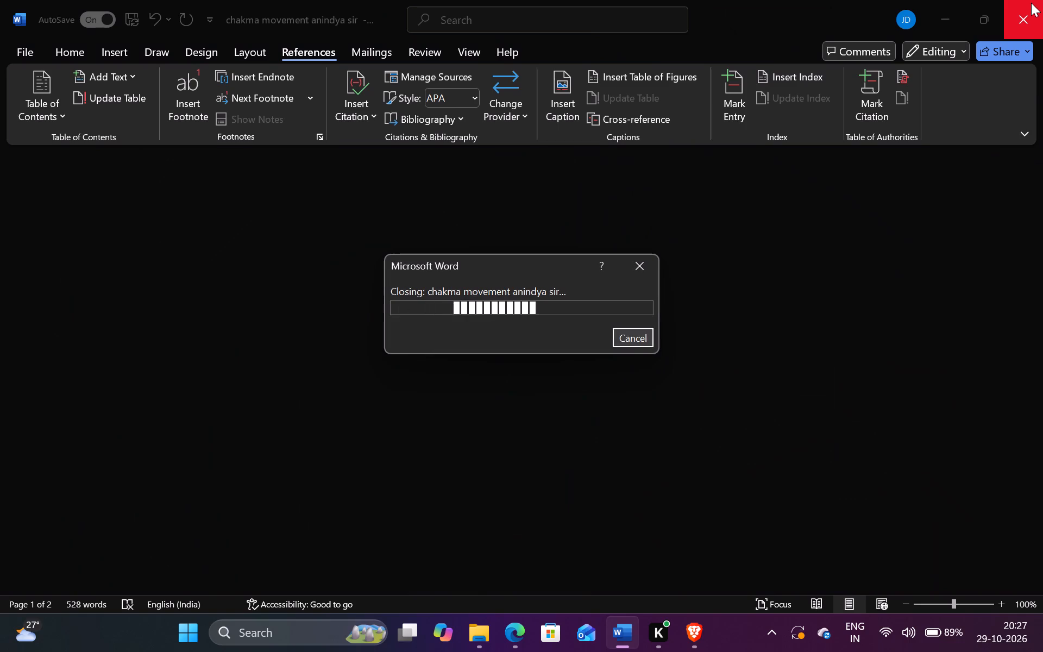
left_click(1031, 3)
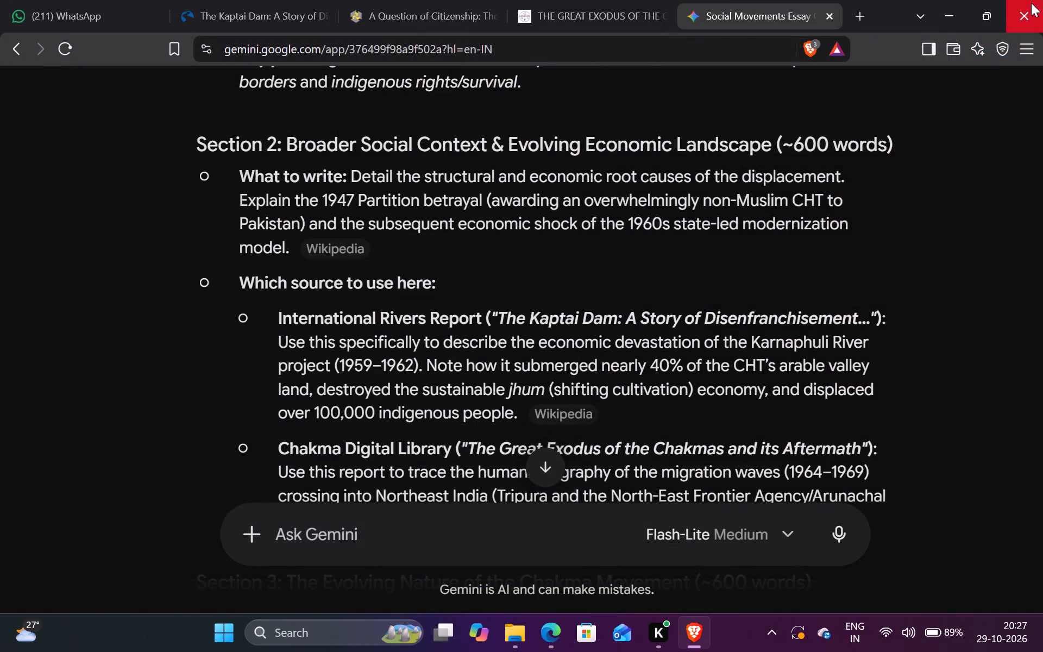
left_click(569, 206)
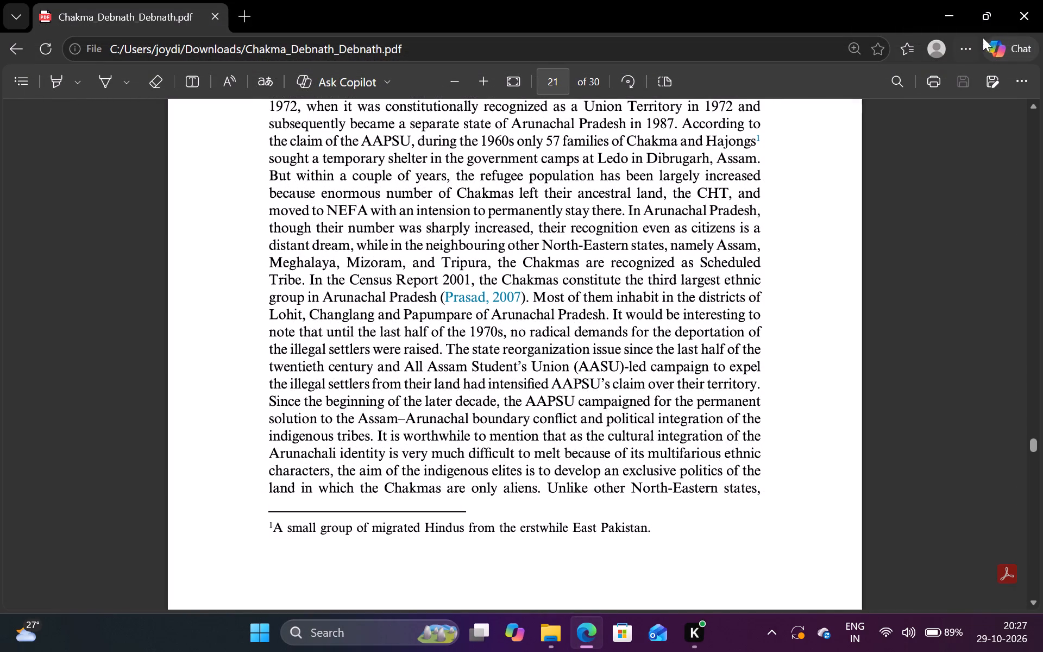
left_click(1026, 17)
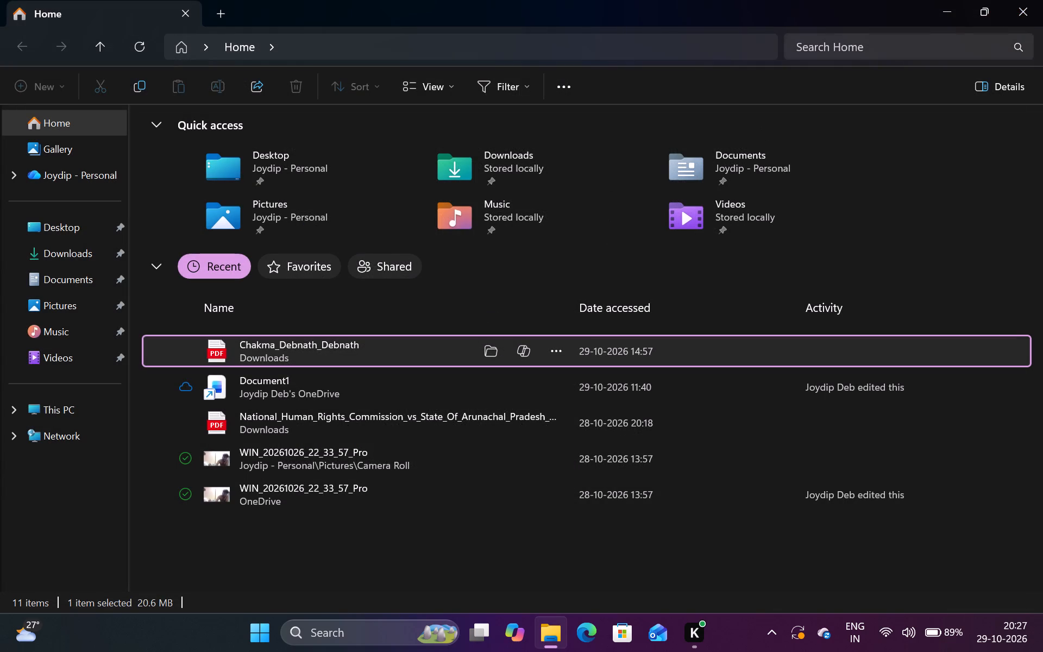